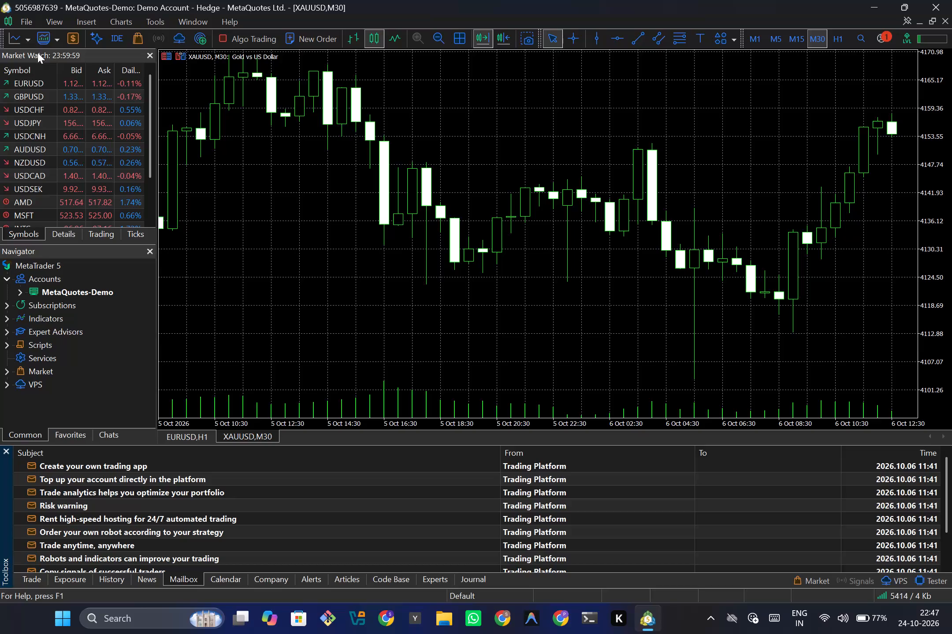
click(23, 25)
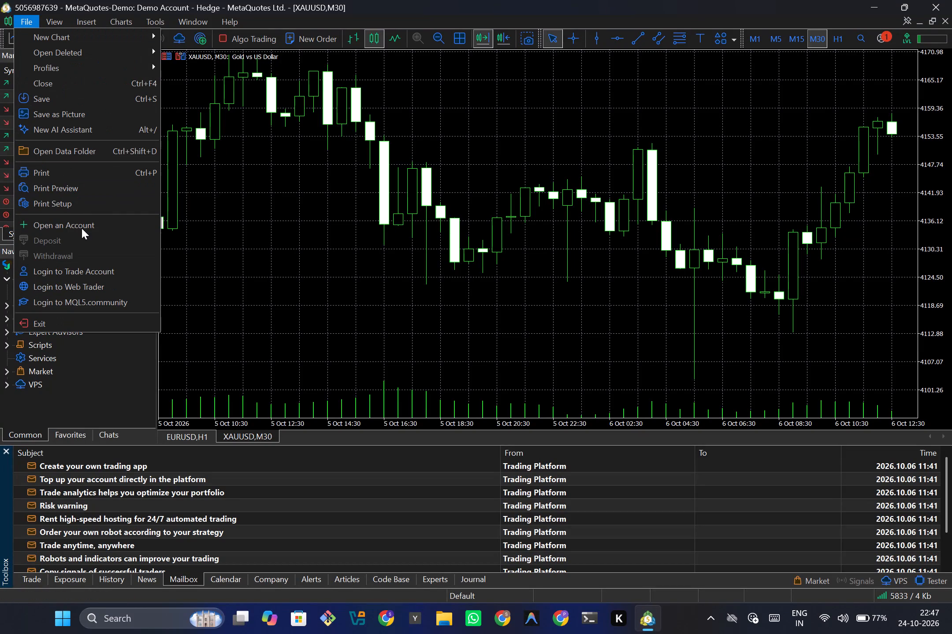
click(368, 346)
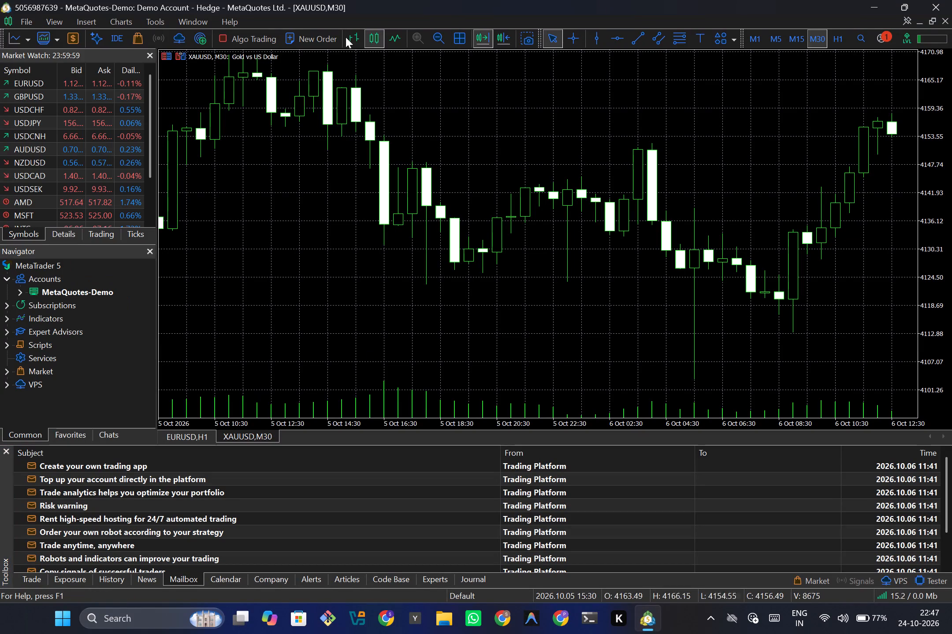
Switch from MetaTrader to the Chrome browser and open the TradingView chart.
click(866, 5)
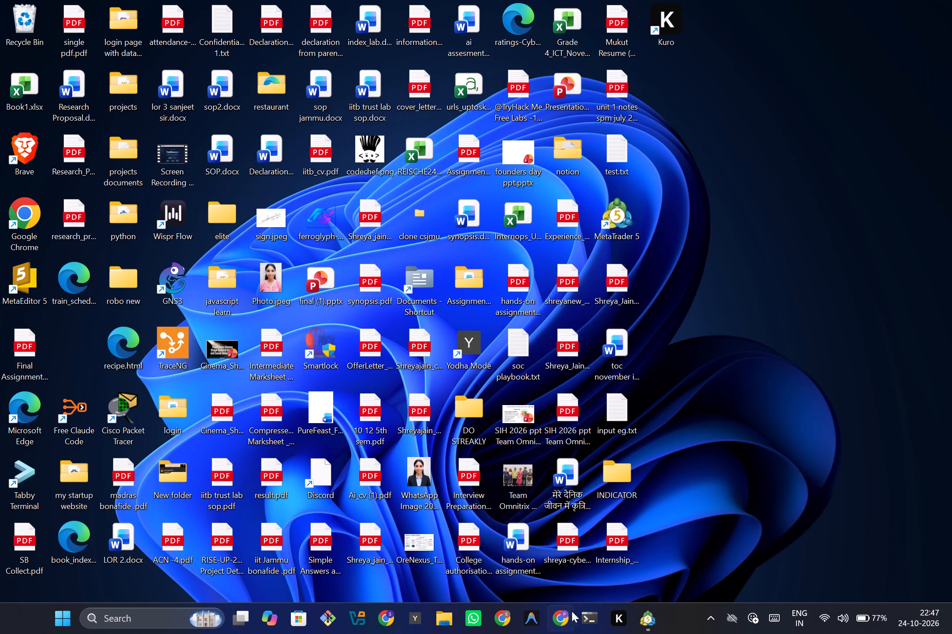
click(563, 615)
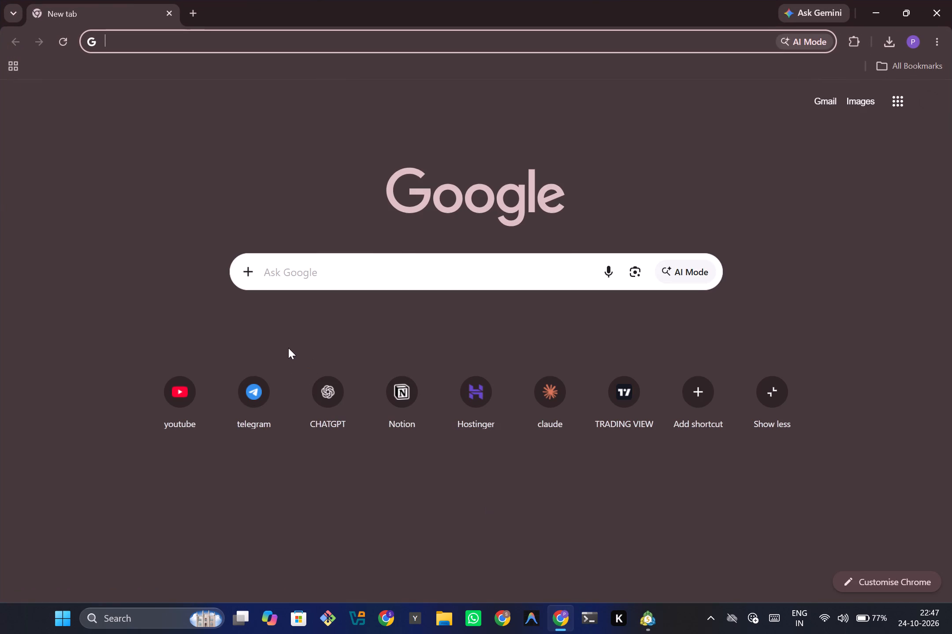
click(637, 427)
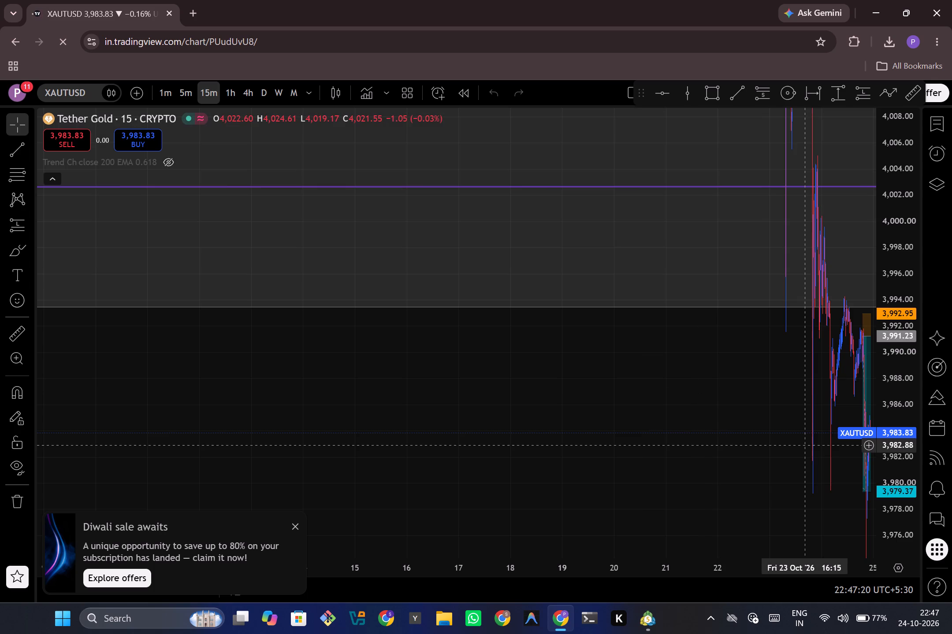
Extend the short position drawing's end on the XAUTUSD 15-minute chart to about Sun 25 Oct 03:45.
drag(805, 445, 524, 272)
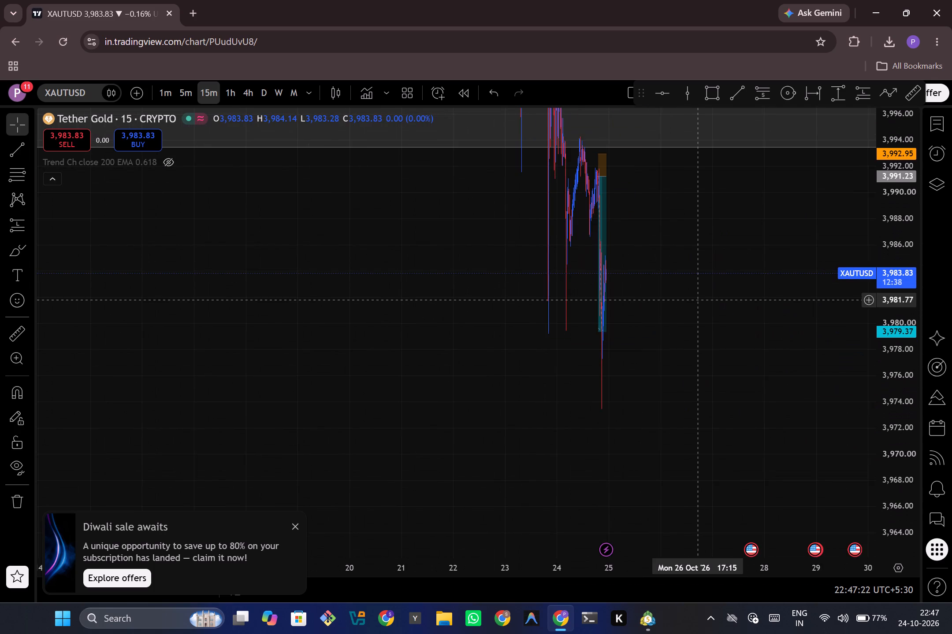
scroll(698, 300, up, 1)
scroll(591, 295, up, 1)
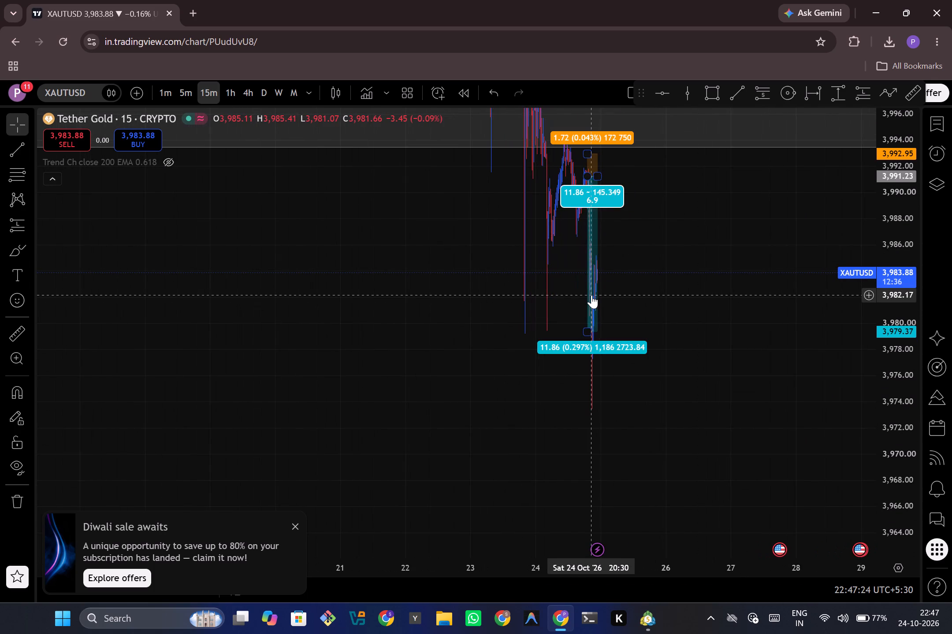
scroll(591, 295, left, 1)
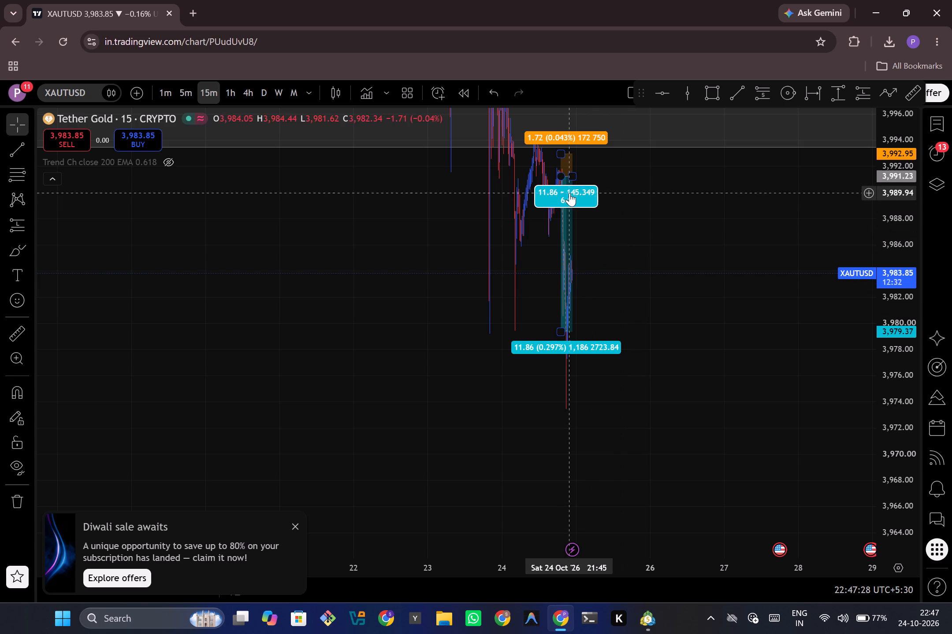
drag(573, 174, 588, 176)
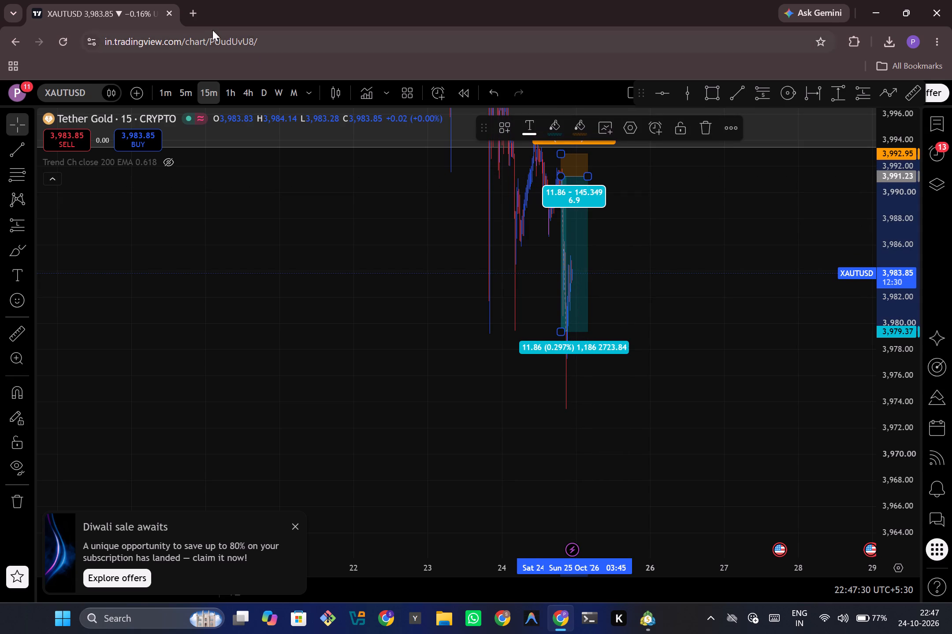
Open Notion in a new browser tab and request access to the page in Techy Yodha's Space.
click(197, 16)
click(403, 274)
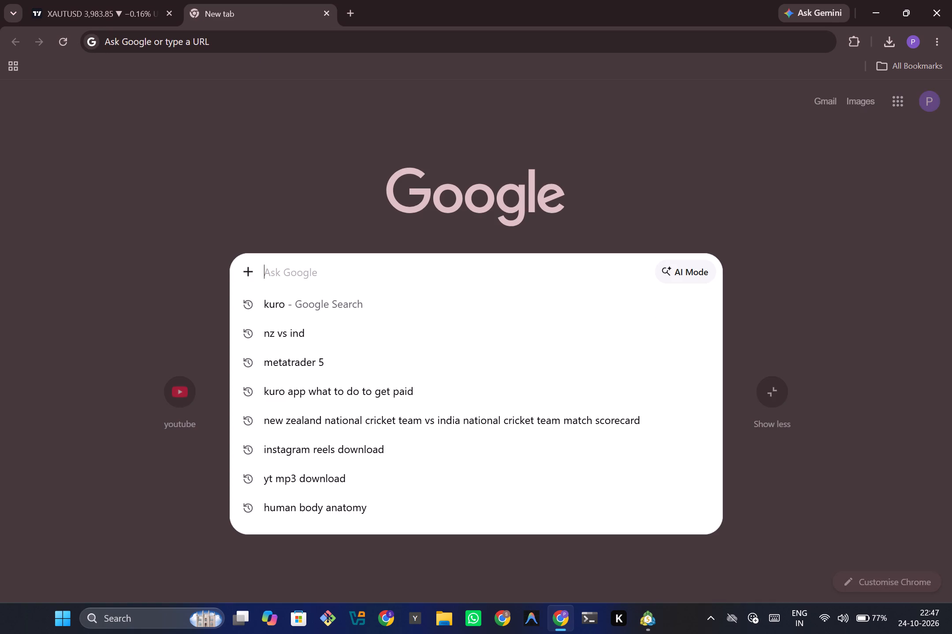
click(552, 221)
click(407, 405)
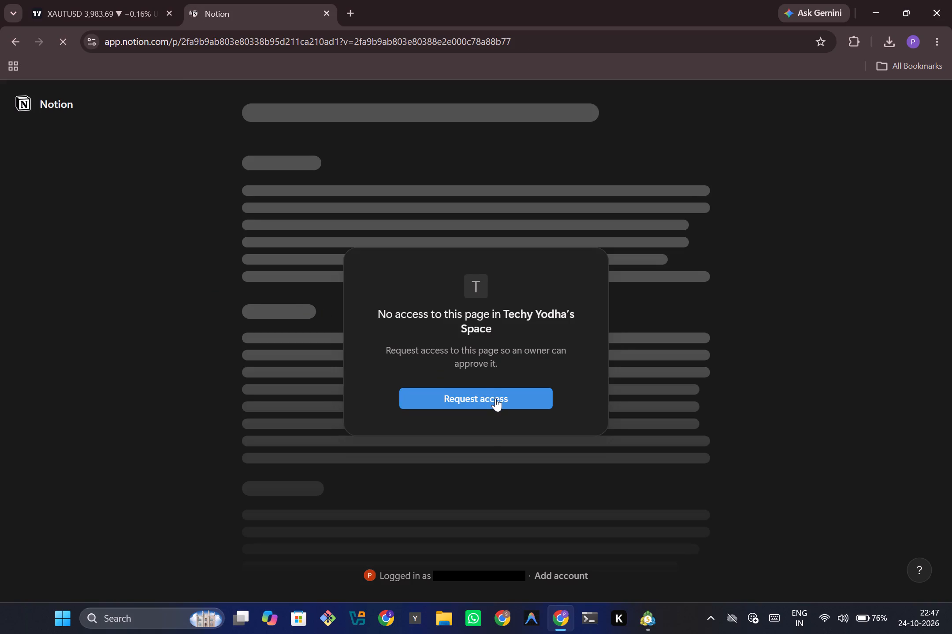
click(495, 398)
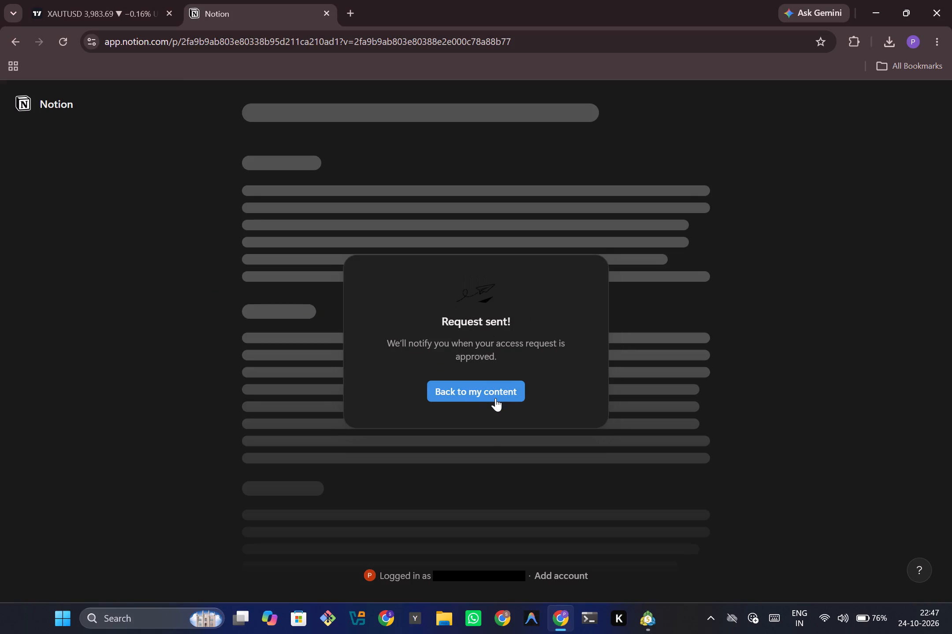
Return to the account's own Notion content and dismiss the Notion AI upgrade offer.
click(511, 391)
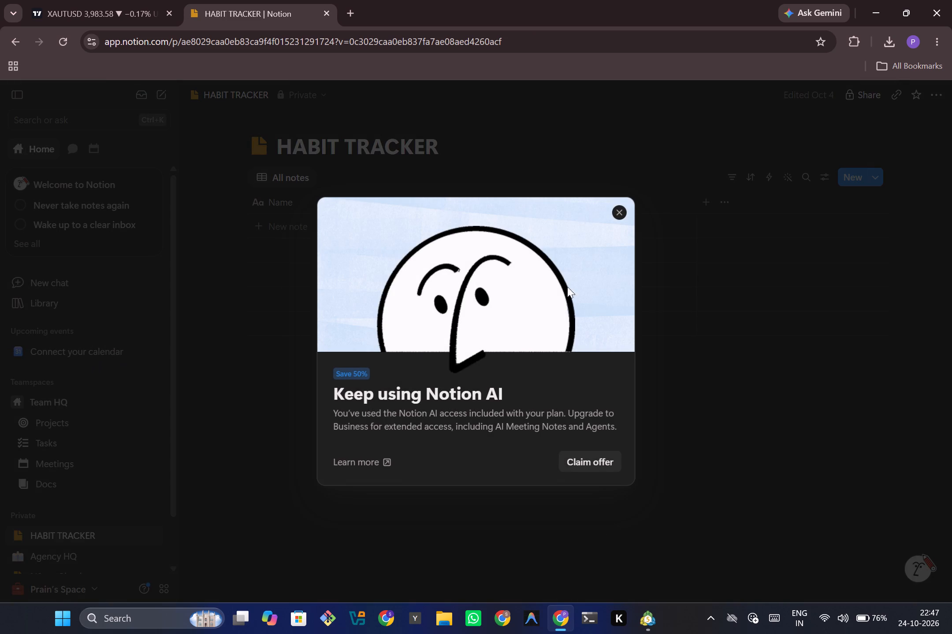
click(618, 212)
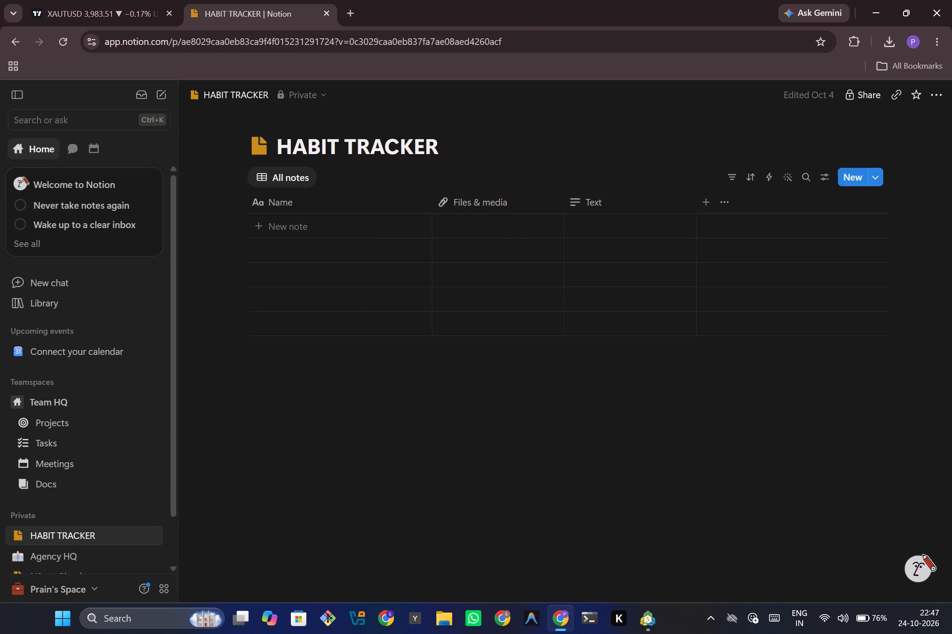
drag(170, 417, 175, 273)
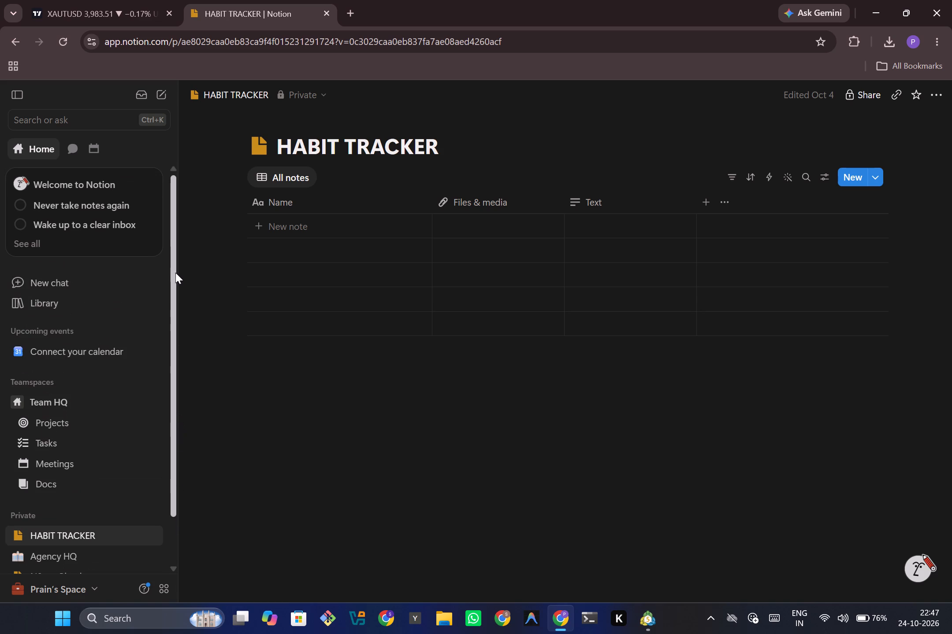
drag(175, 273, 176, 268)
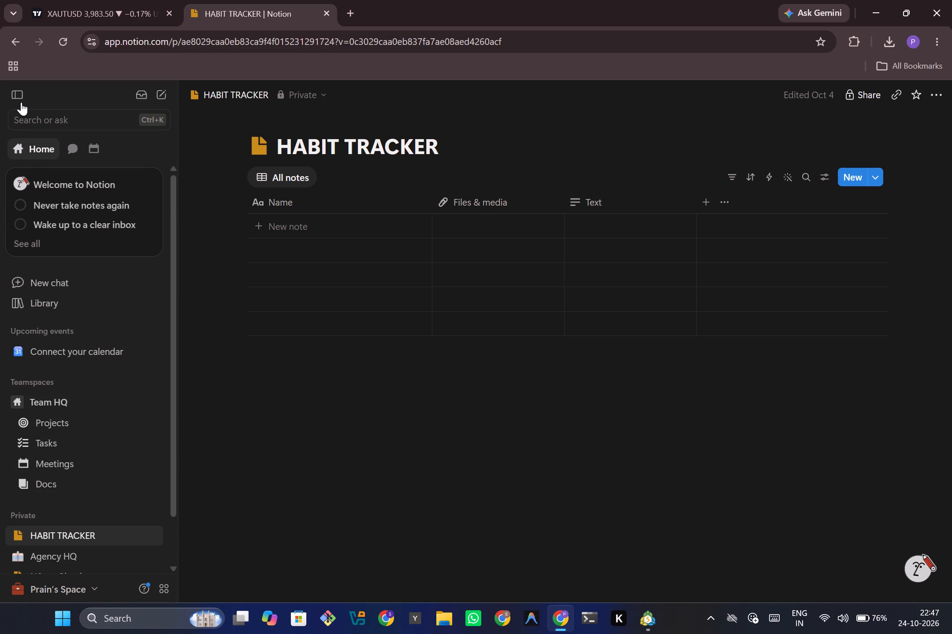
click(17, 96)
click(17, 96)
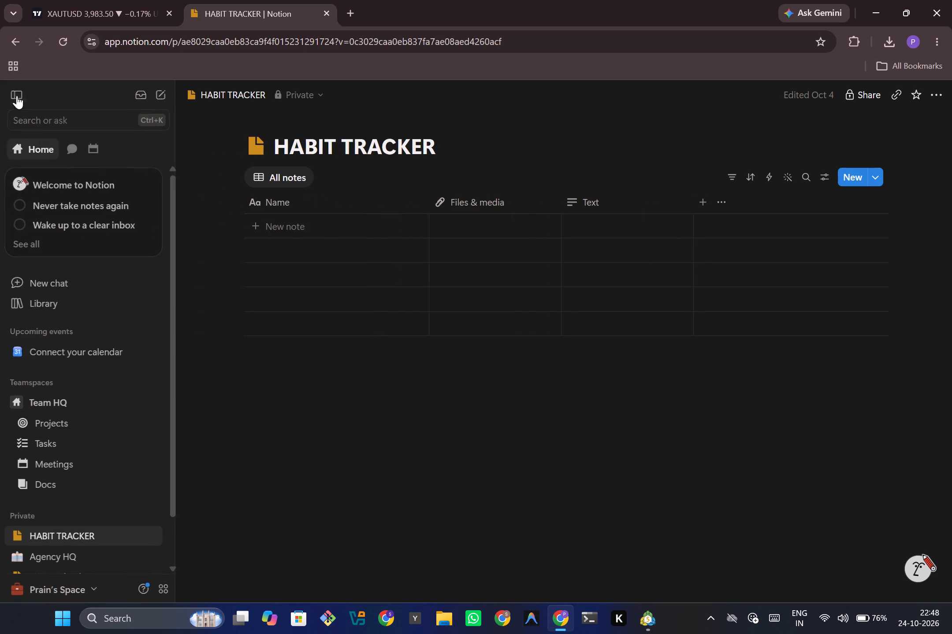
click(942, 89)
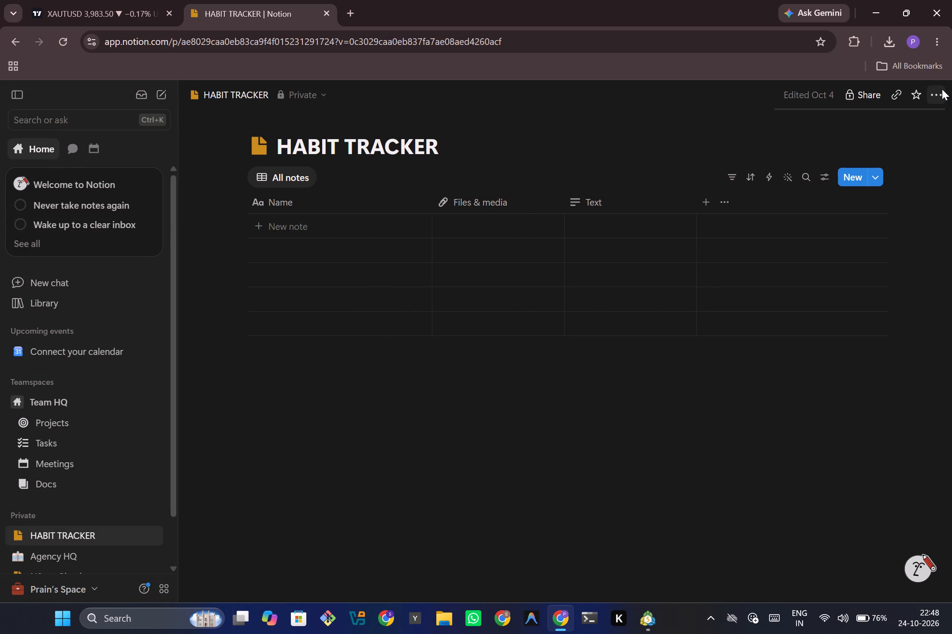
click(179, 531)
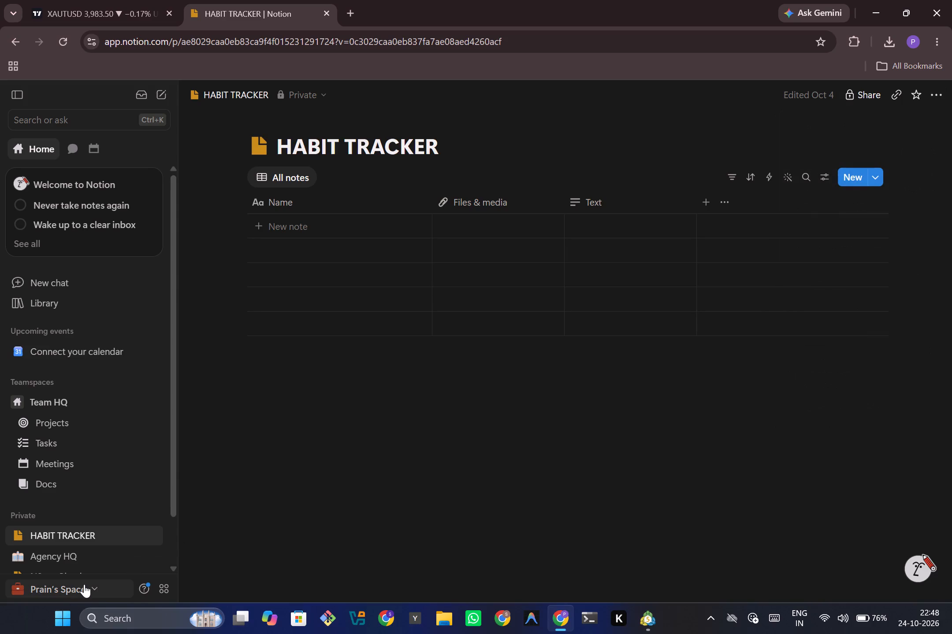
Start logging out of the current Notion account.
click(84, 584)
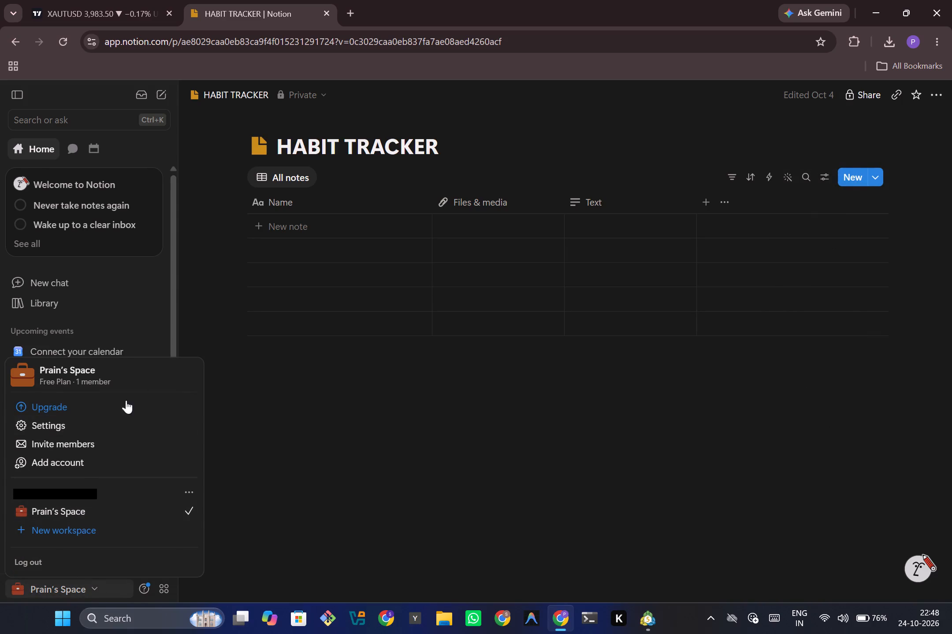
click(15, 563)
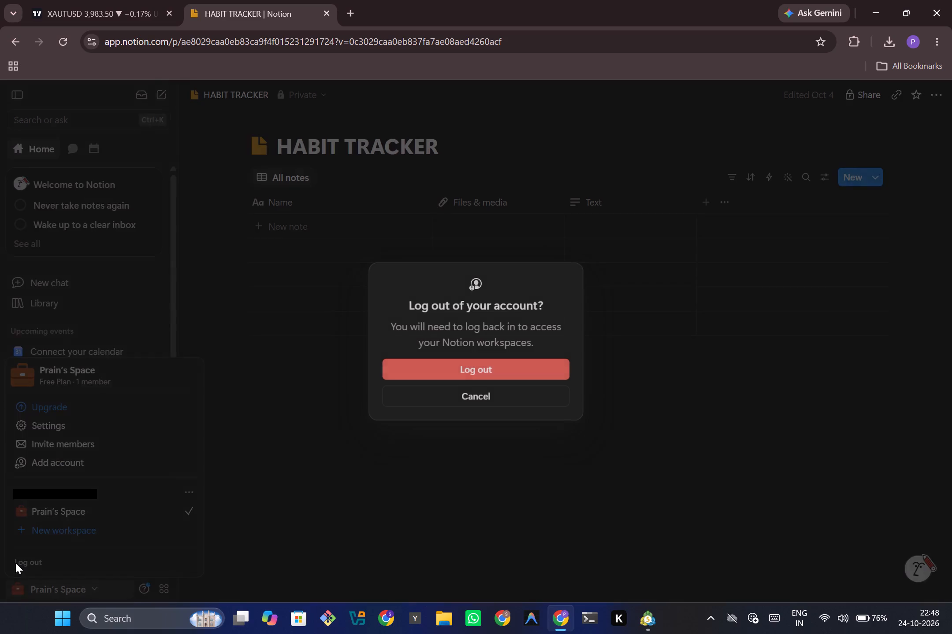
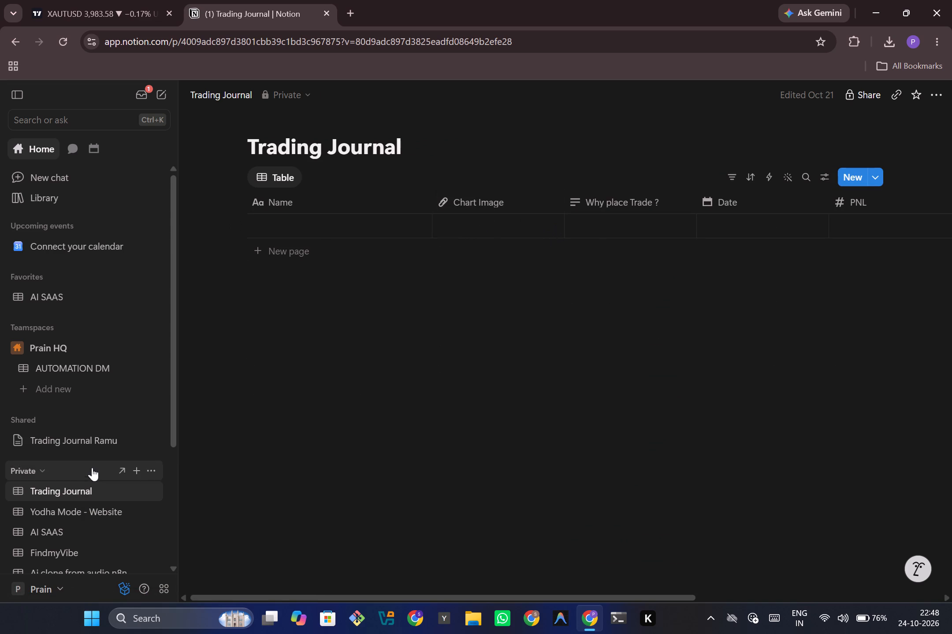
Open the shared page Trading Journal Ramu and examine its table's columns from Name through Outcome.
right_click(89, 487)
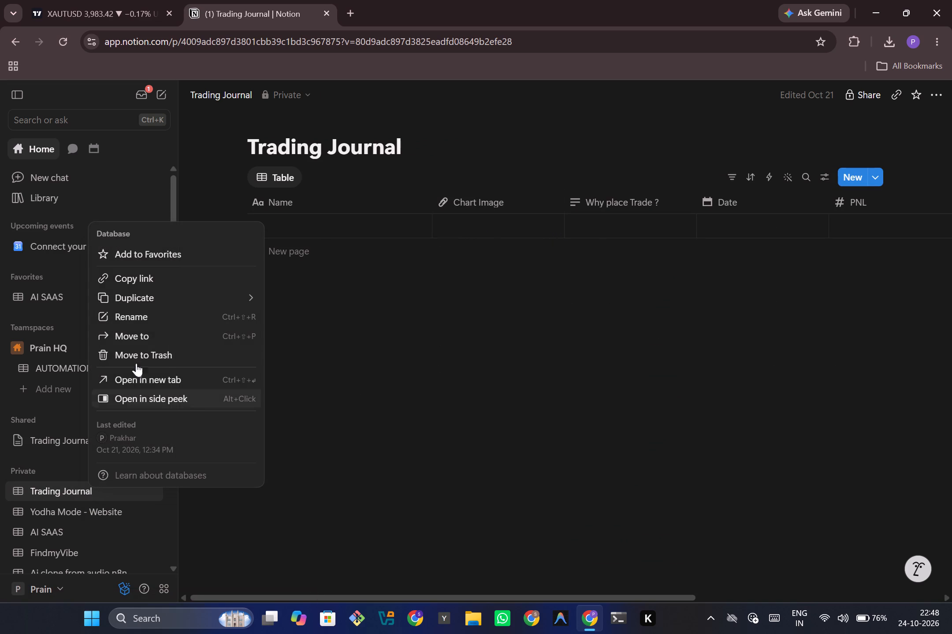
double_click(53, 442)
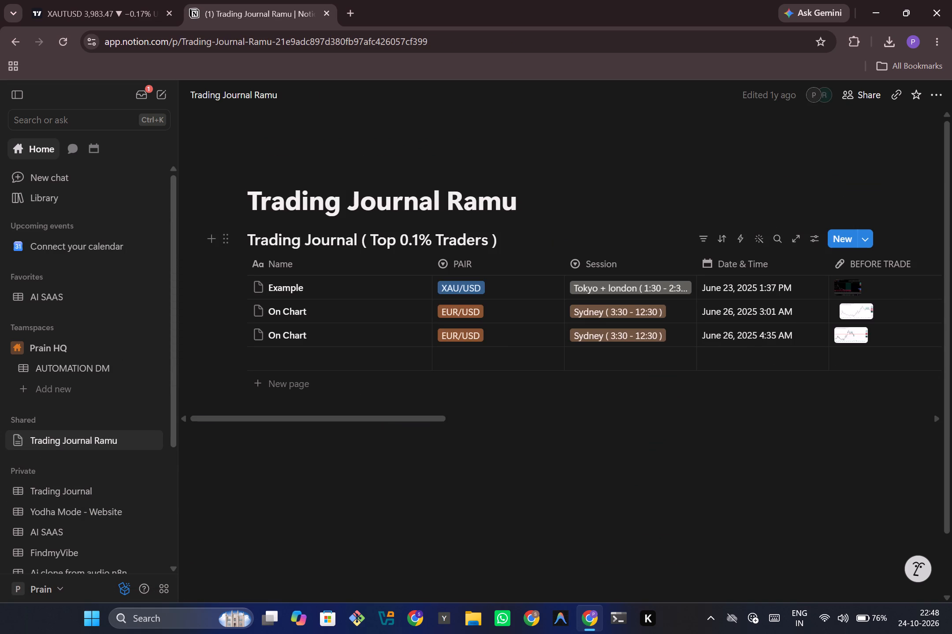
drag(393, 417, 430, 415)
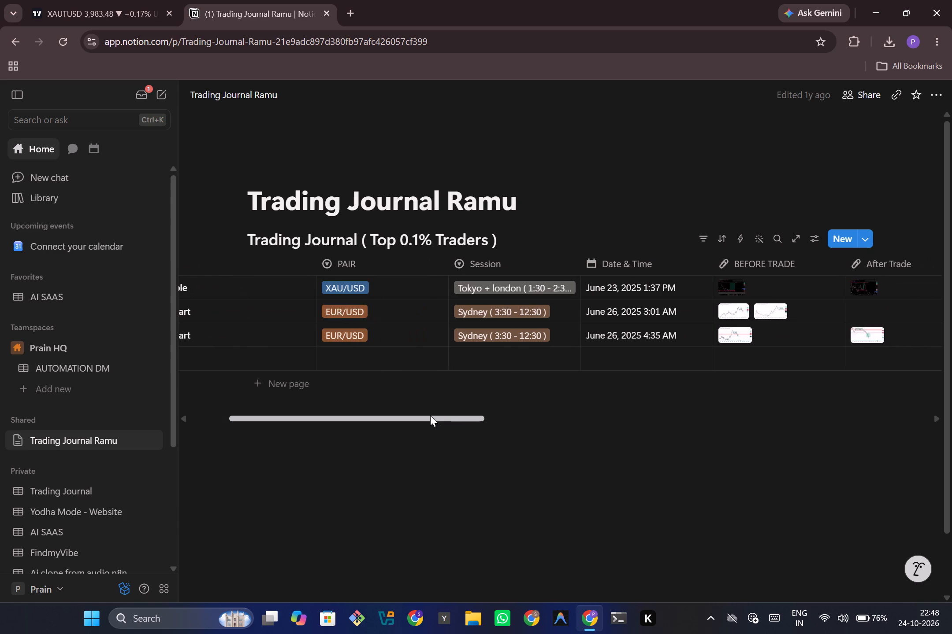
drag(430, 415, 494, 434)
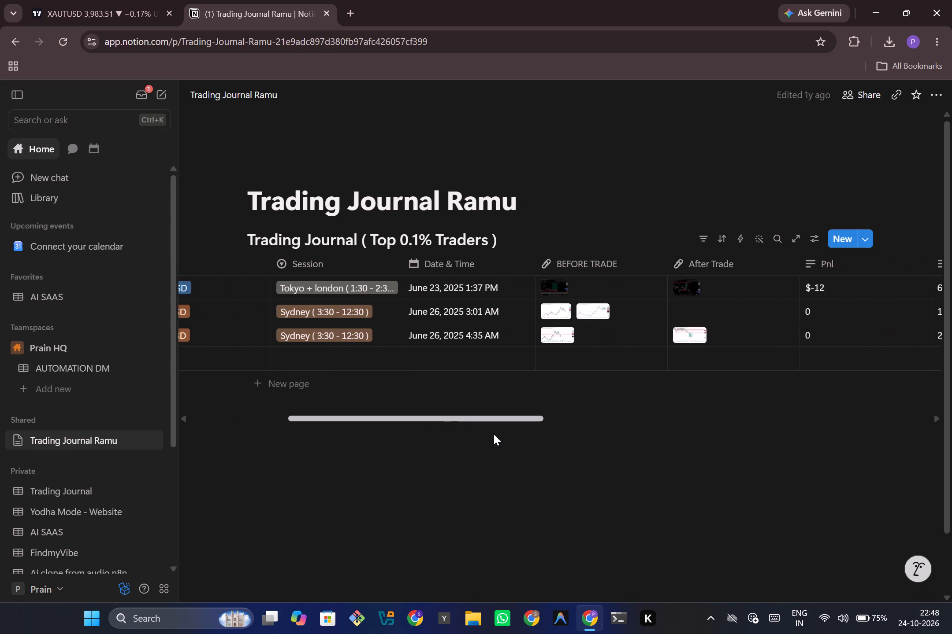
drag(494, 434, 605, 457)
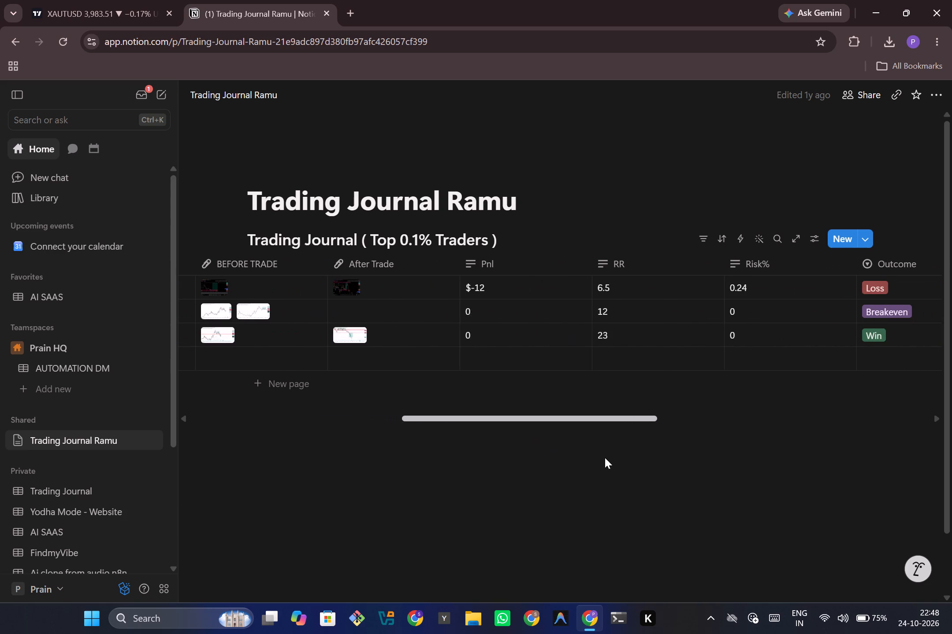
drag(605, 457, 483, 454)
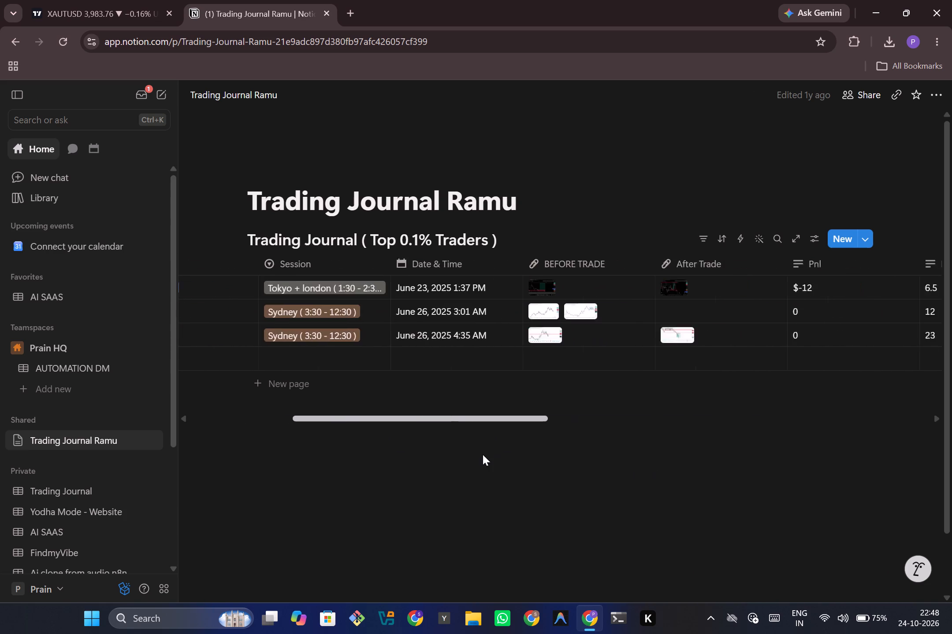
drag(483, 454, 387, 457)
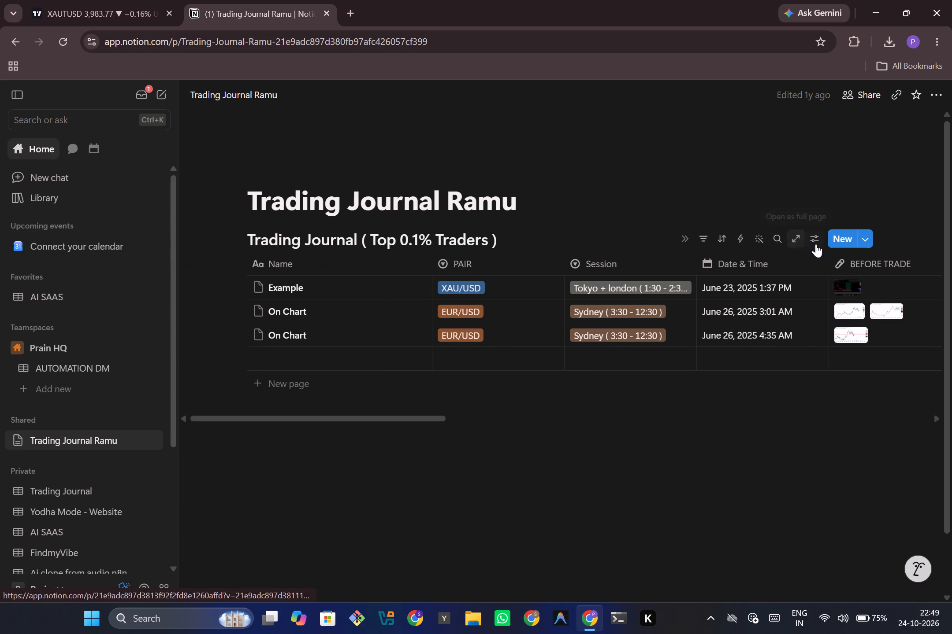
drag(403, 422, 426, 422)
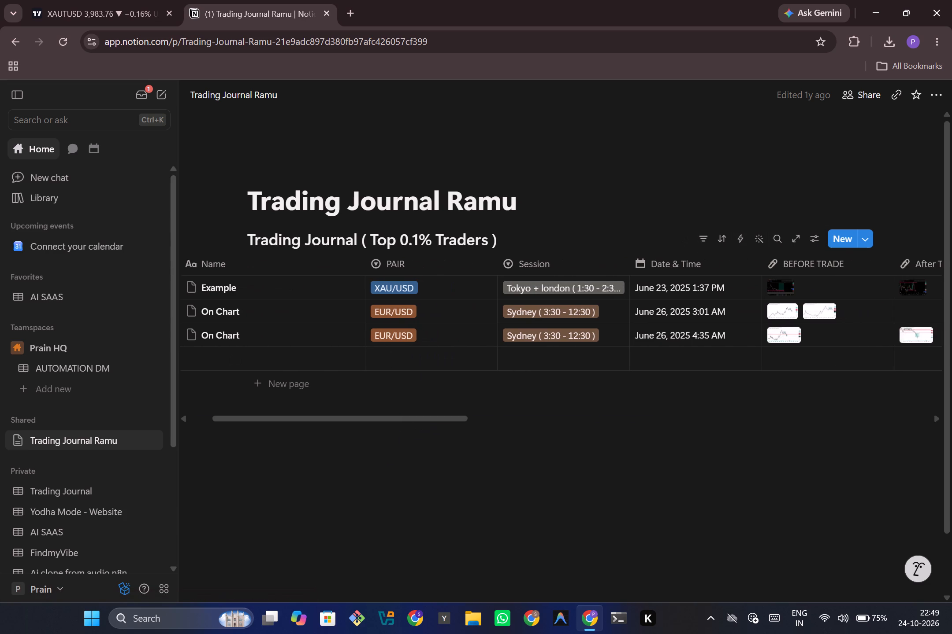
Duplicate the shared Trading Journal Ramu page to the Private section.
click(148, 442)
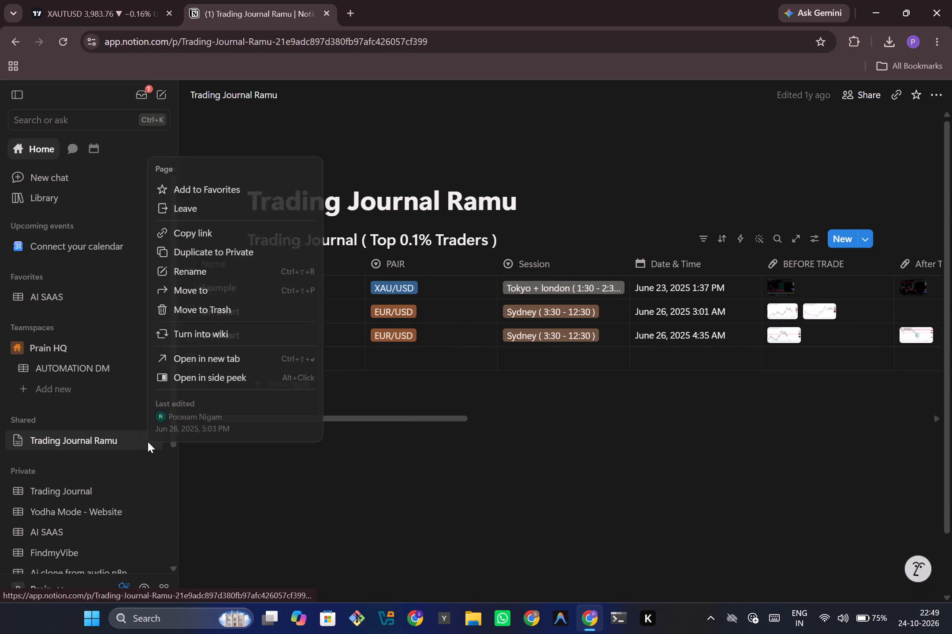
click(287, 248)
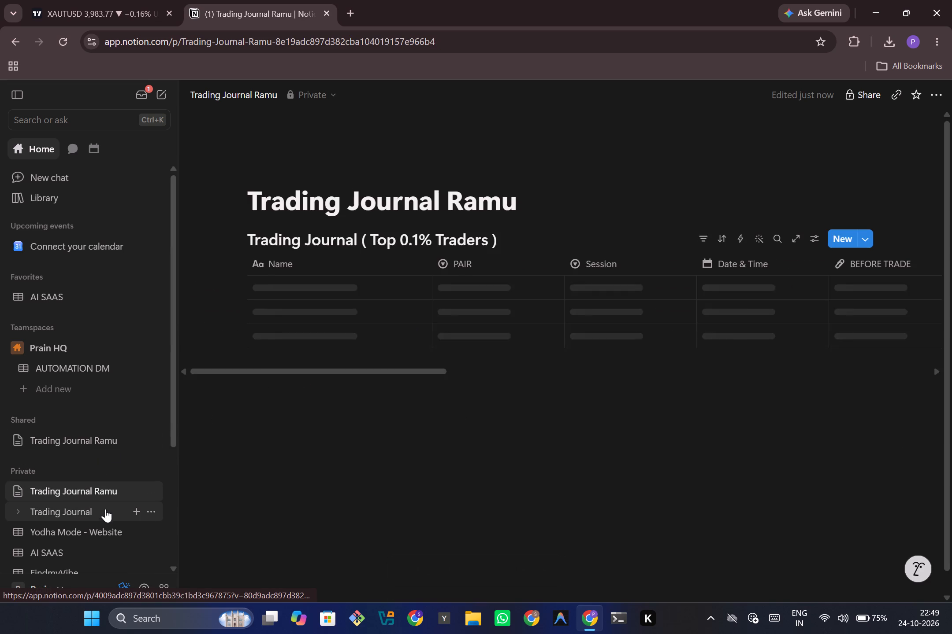
Move the old Trading Journal database in the Private section to the trash.
right_click(104, 513)
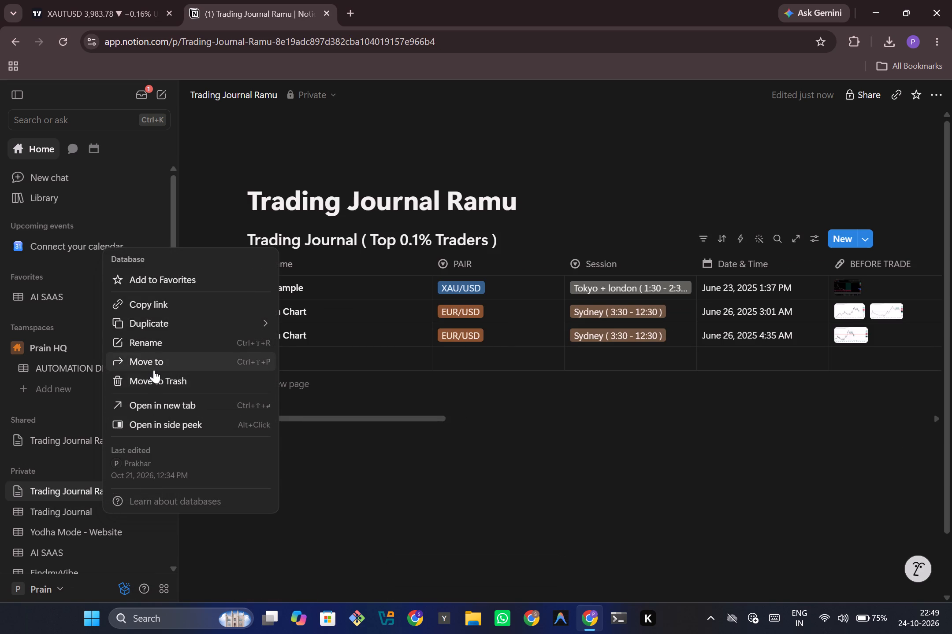
click(157, 373)
click(517, 348)
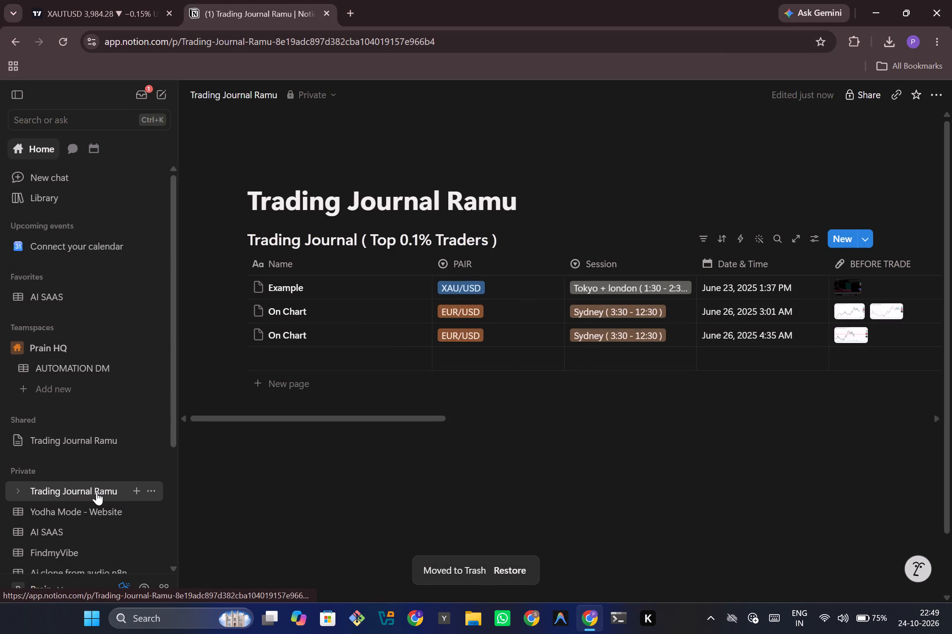
Rename the private copy of Trading Journal Ramu as Trading Journal 2.0.
click(97, 492)
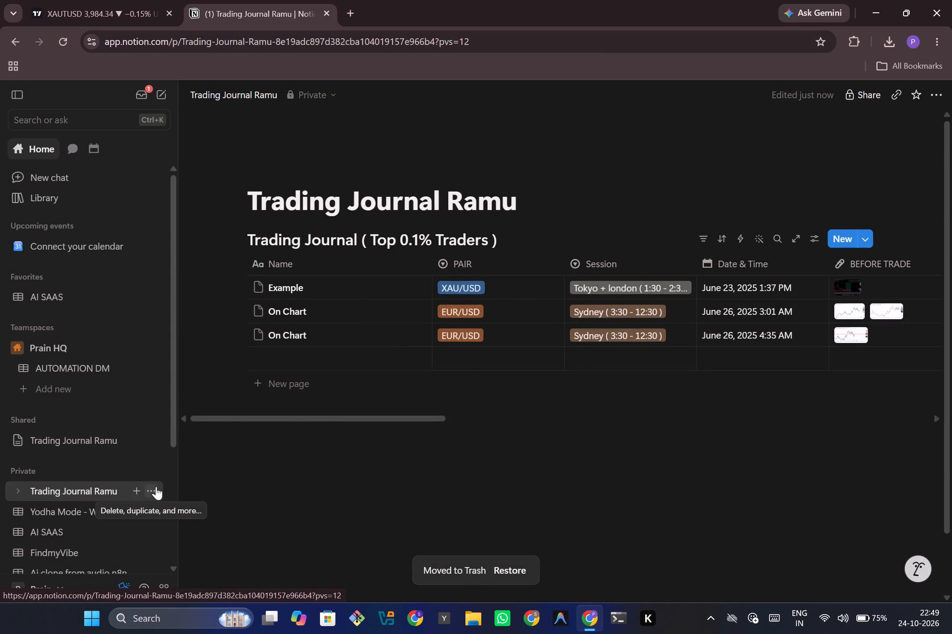
click(156, 487)
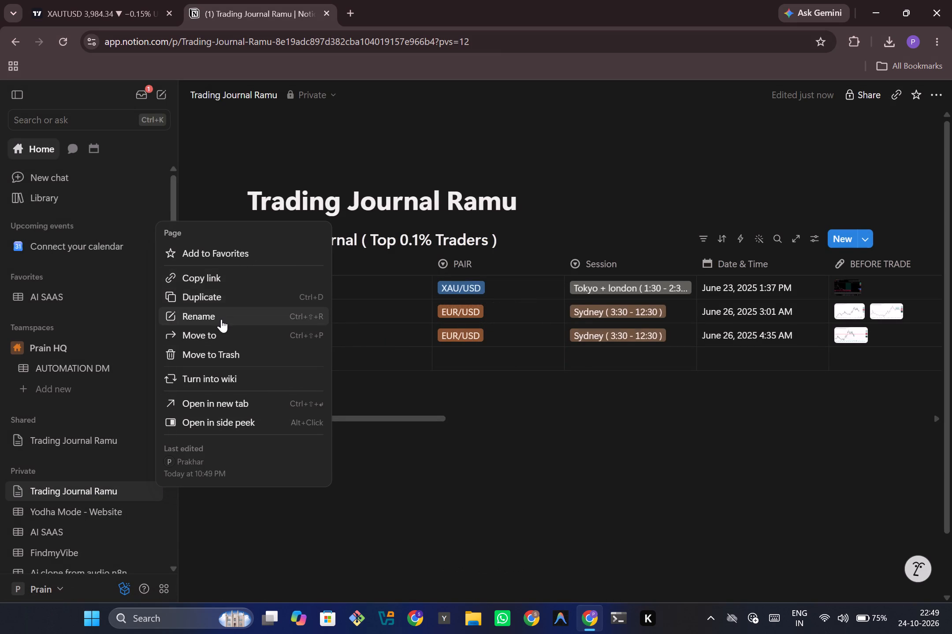
click(221, 319)
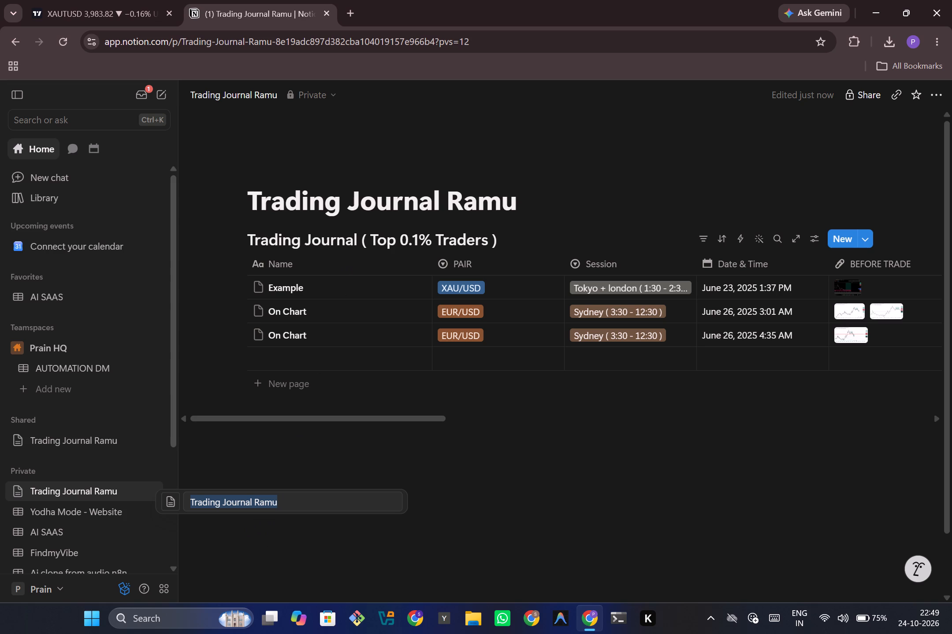
click(279, 502)
key(BackSpace)
key(BackSpace)
key(BackSpace)
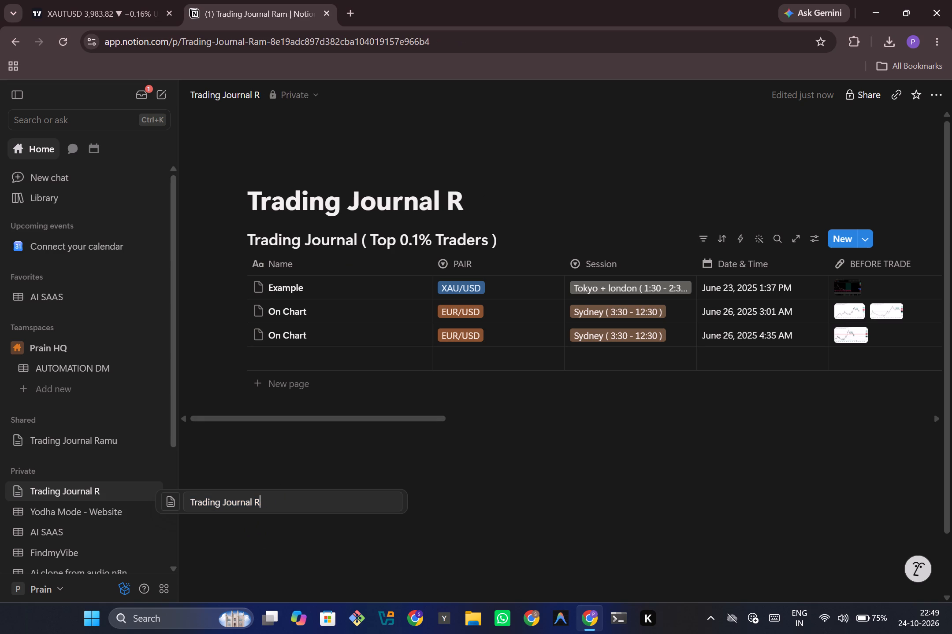
key(BackSpace)
text(2.0)
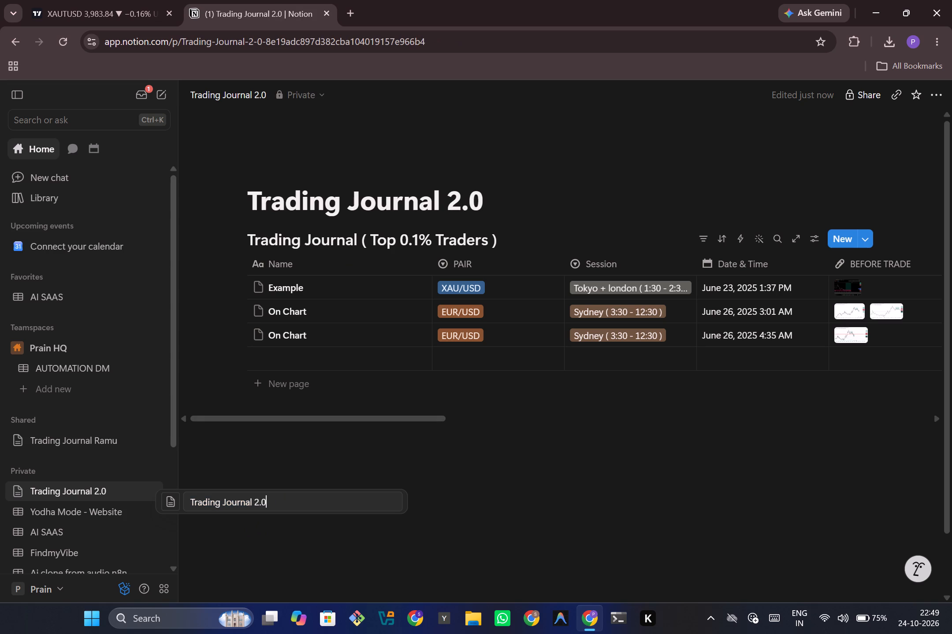
click(409, 542)
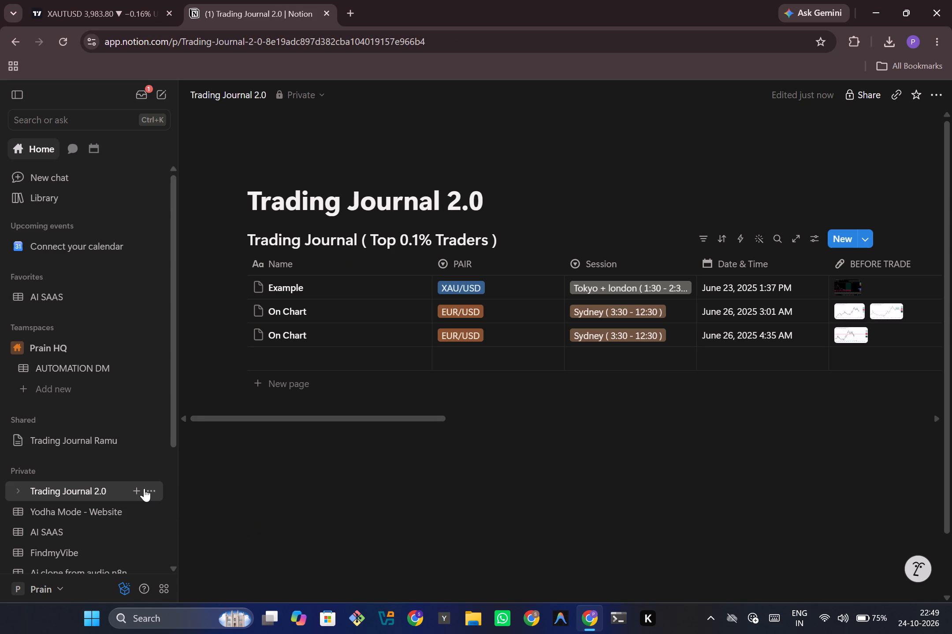
Add the private Trading Journal 2.0 page to Favorites.
click(151, 489)
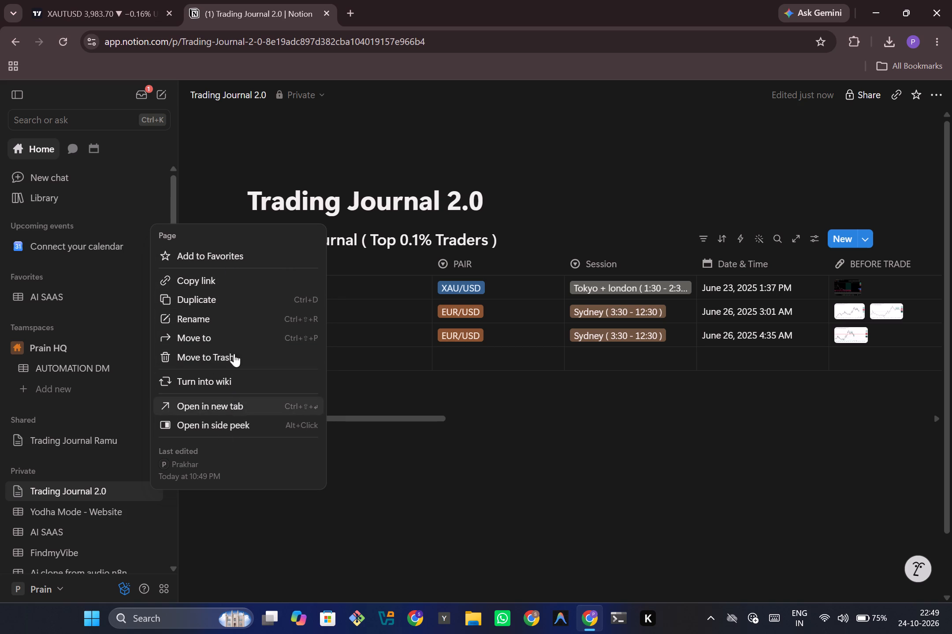
right_click(101, 493)
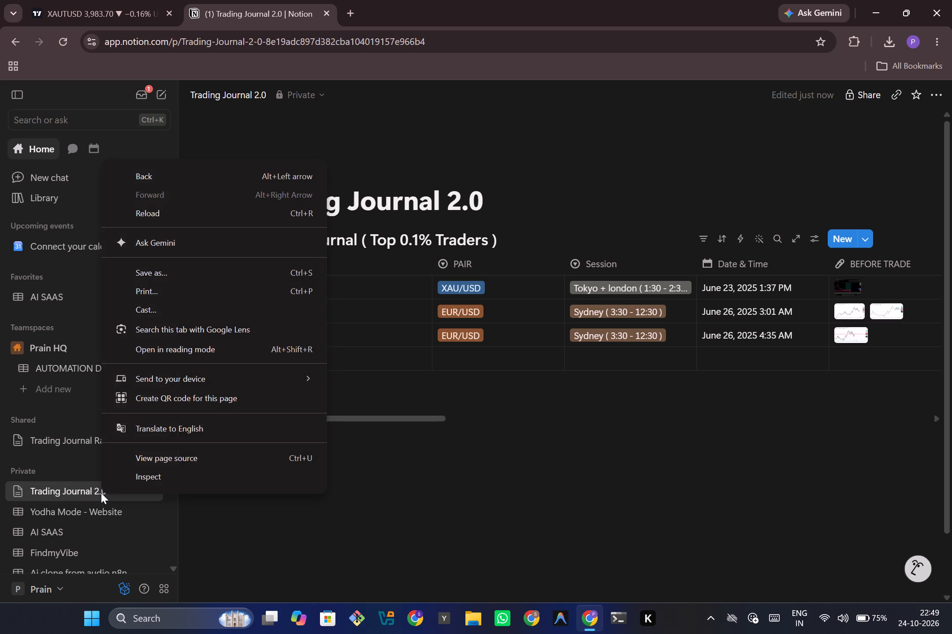
click(101, 493)
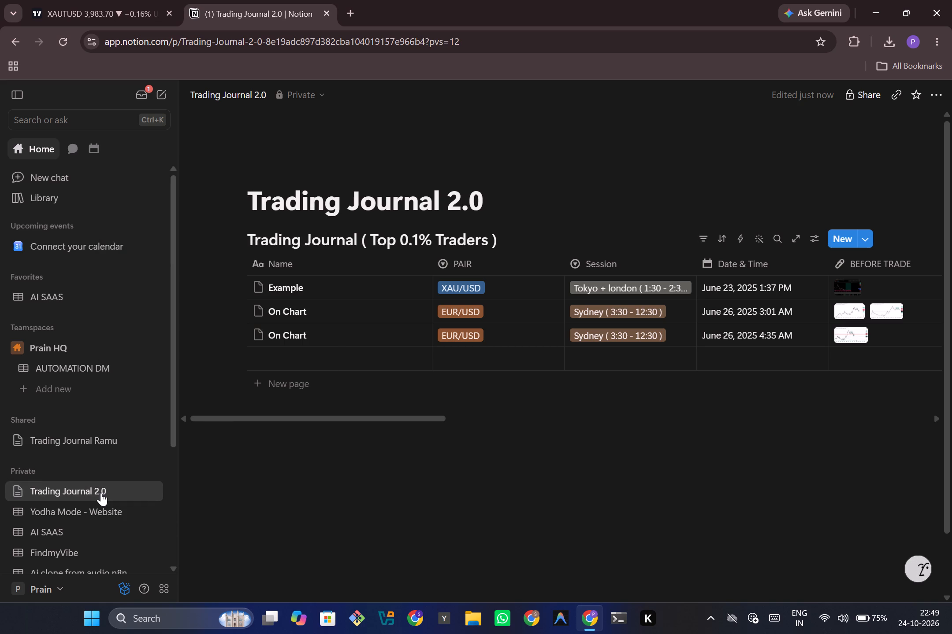
click(101, 493)
click(123, 493)
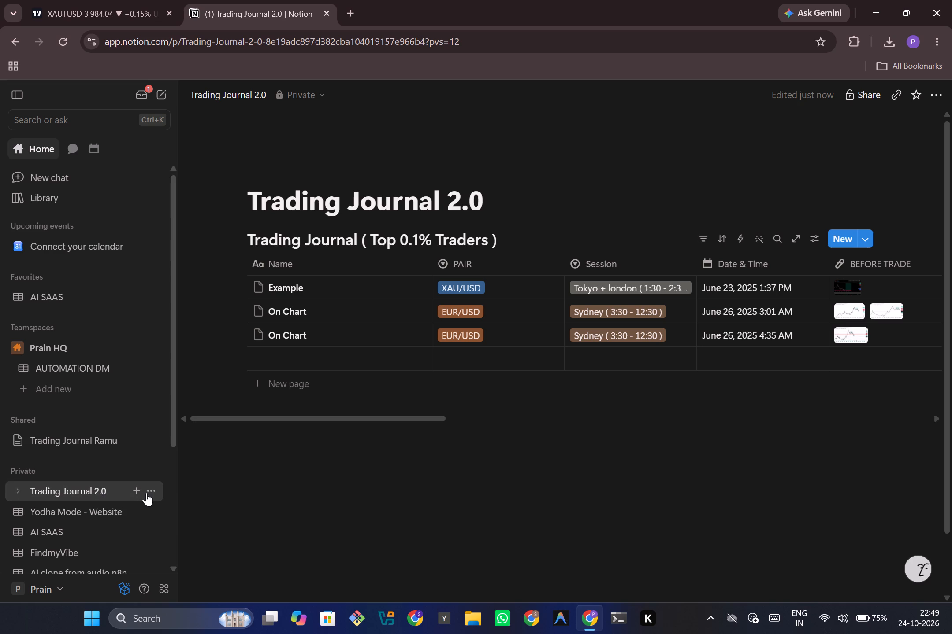
click(152, 490)
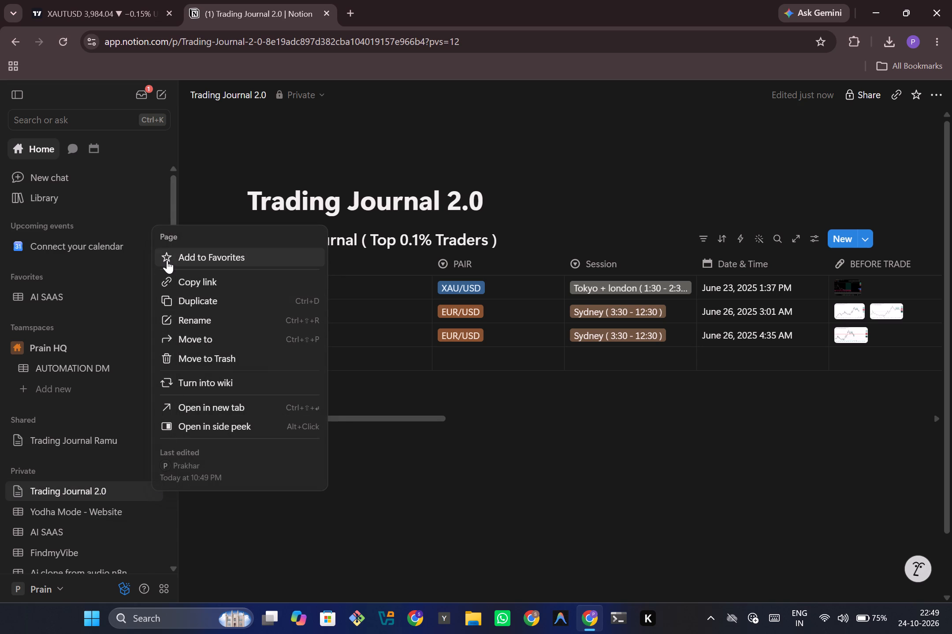
click(165, 256)
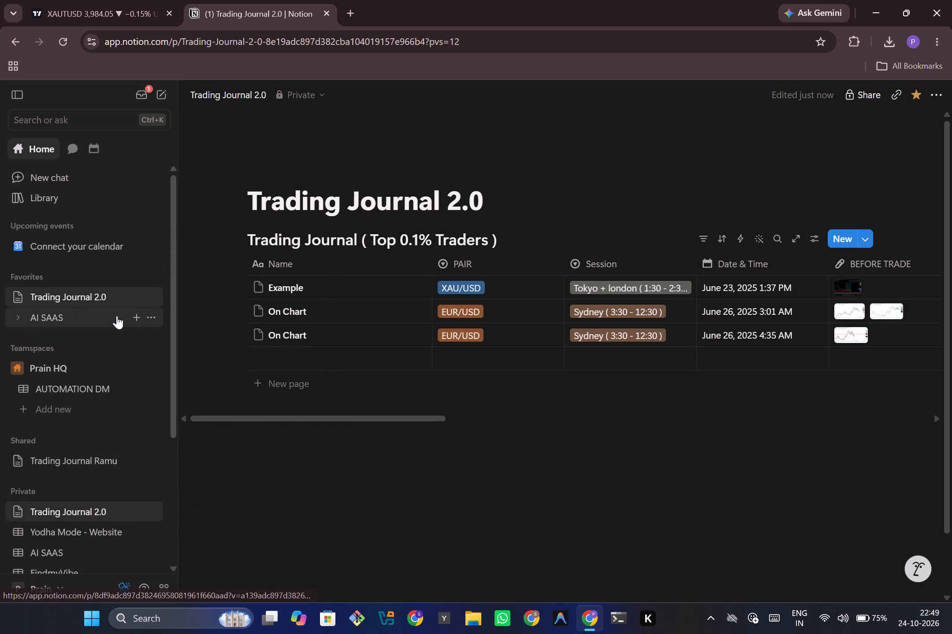
Remove the AI SAAS database from Favorites.
click(149, 313)
click(198, 346)
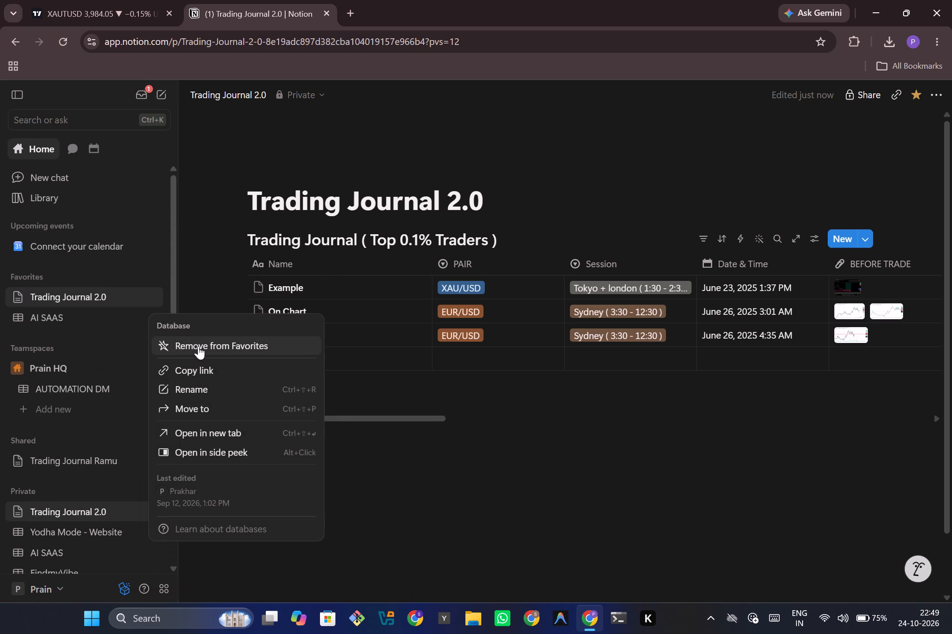
Open Trading Journal 2.0 from Favorites and move its Example entry and both On Chart entries to the trash.
click(114, 291)
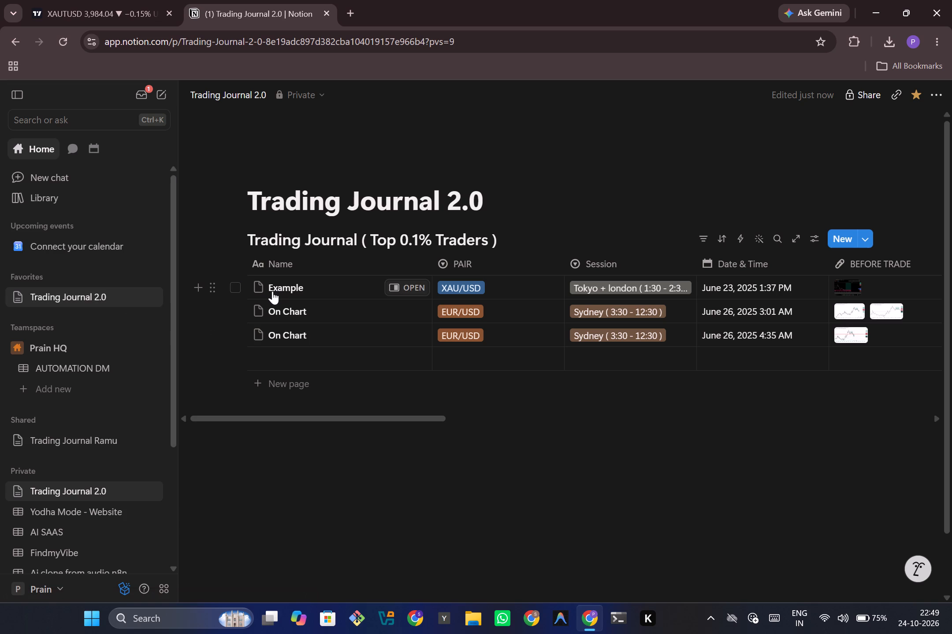
right_click(300, 296)
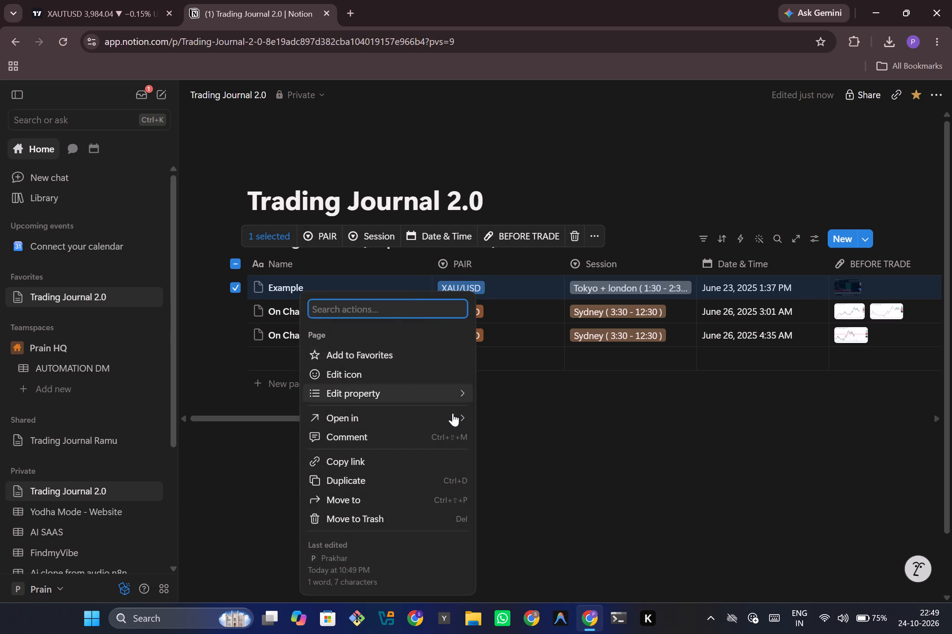
click(368, 519)
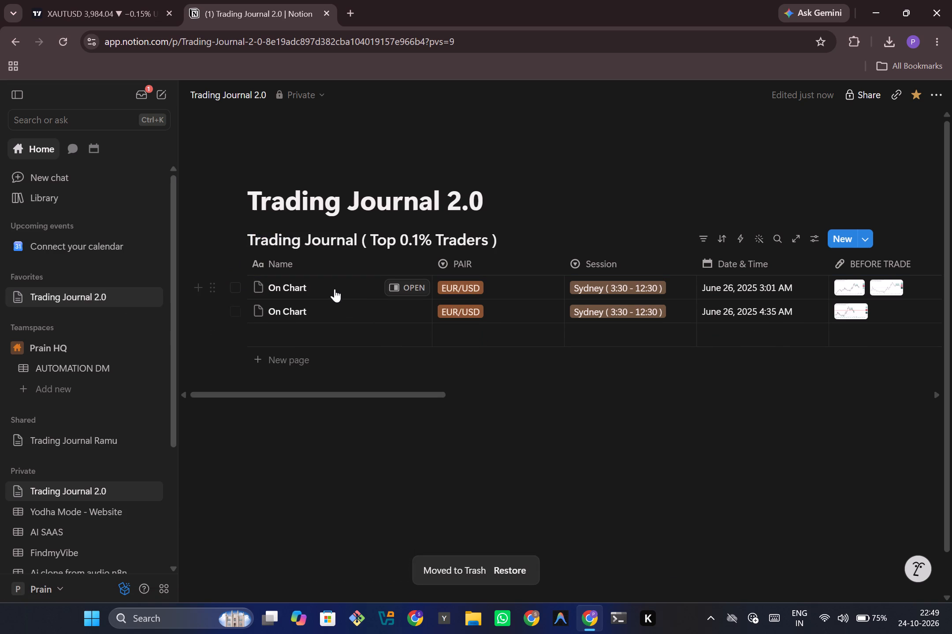
right_click(332, 287)
click(391, 510)
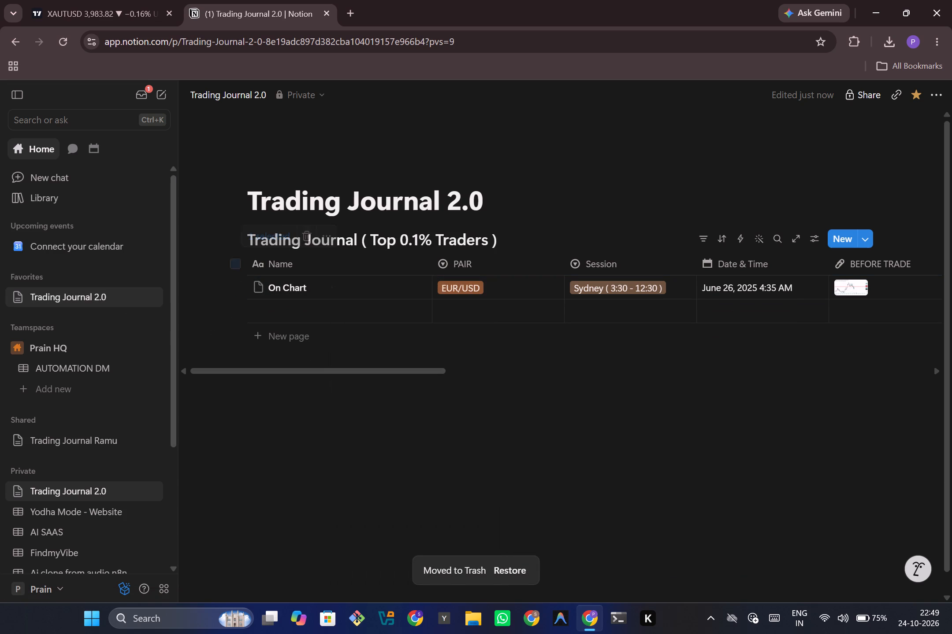
right_click(323, 289)
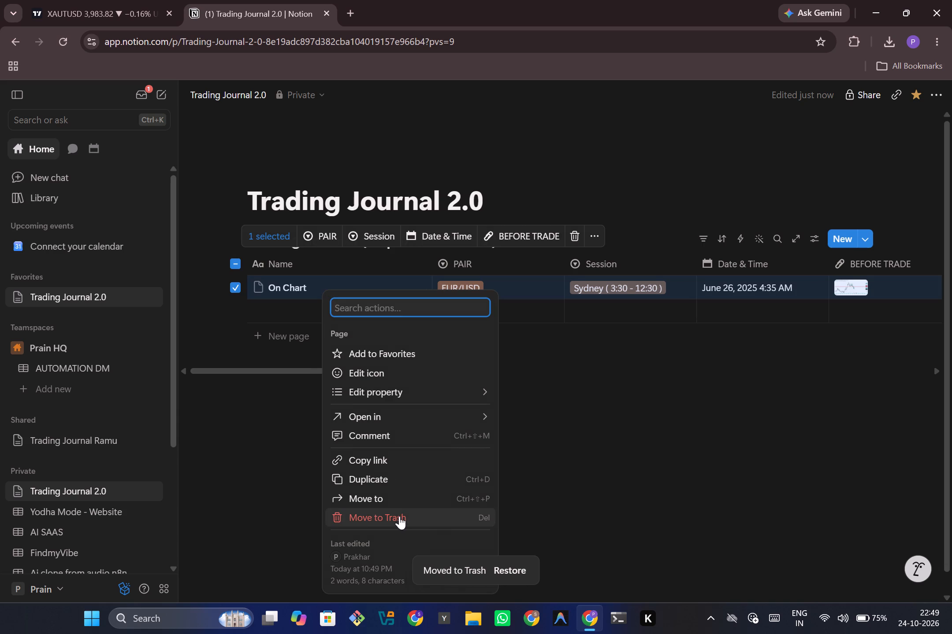
click(399, 516)
click(301, 287)
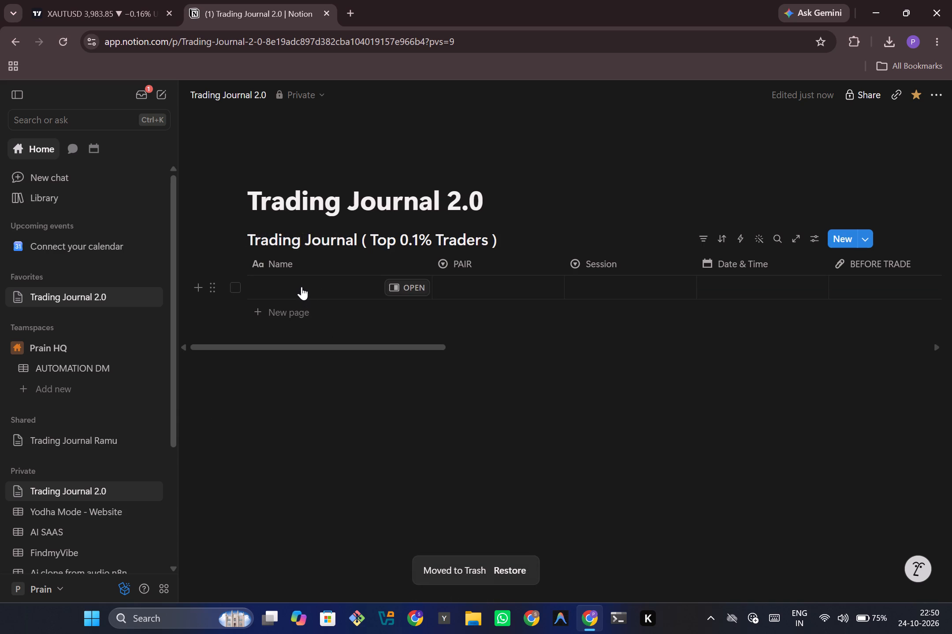
click(415, 499)
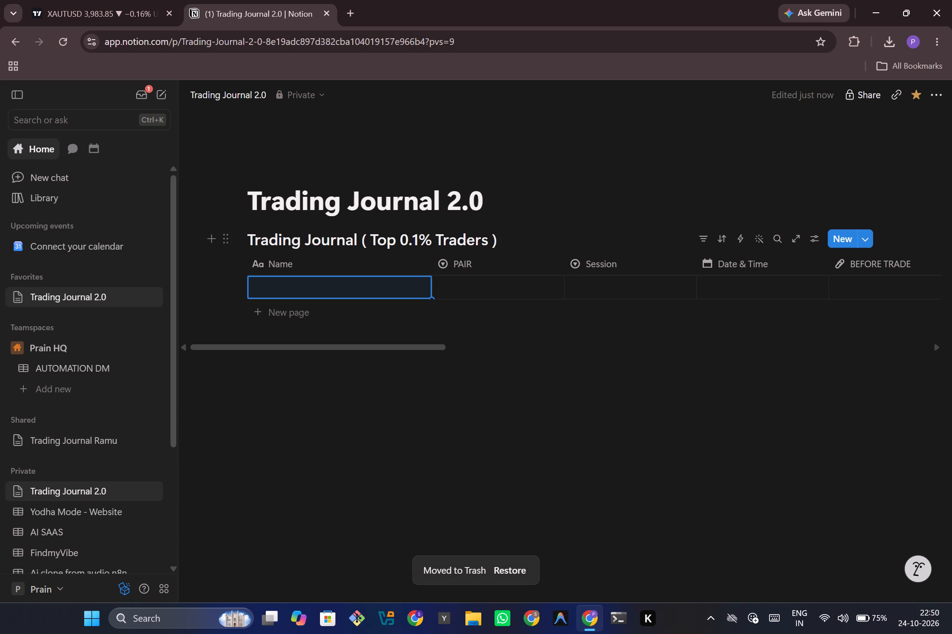
Open the PAIR property's options for editing.
click(461, 284)
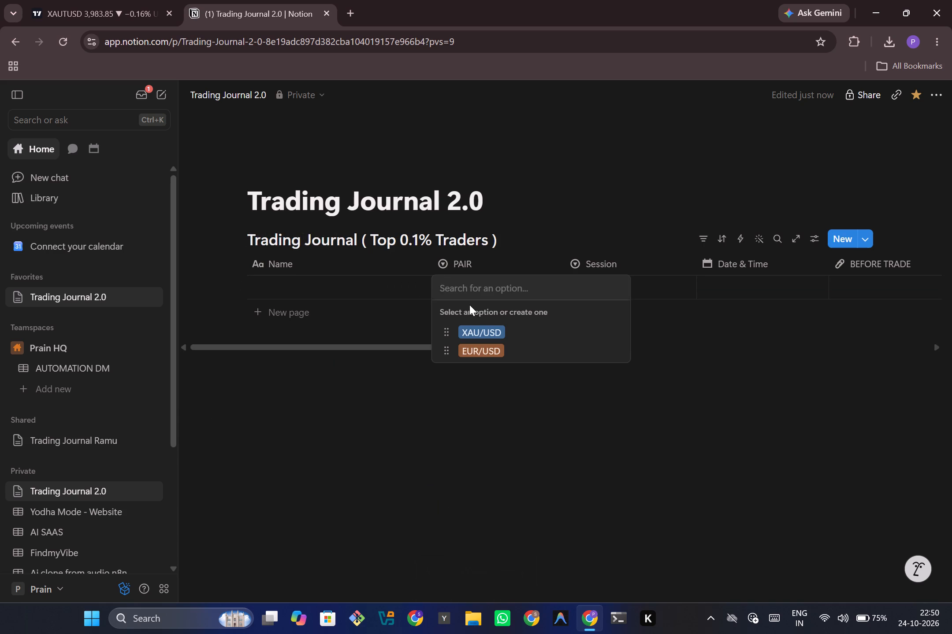
click(528, 239)
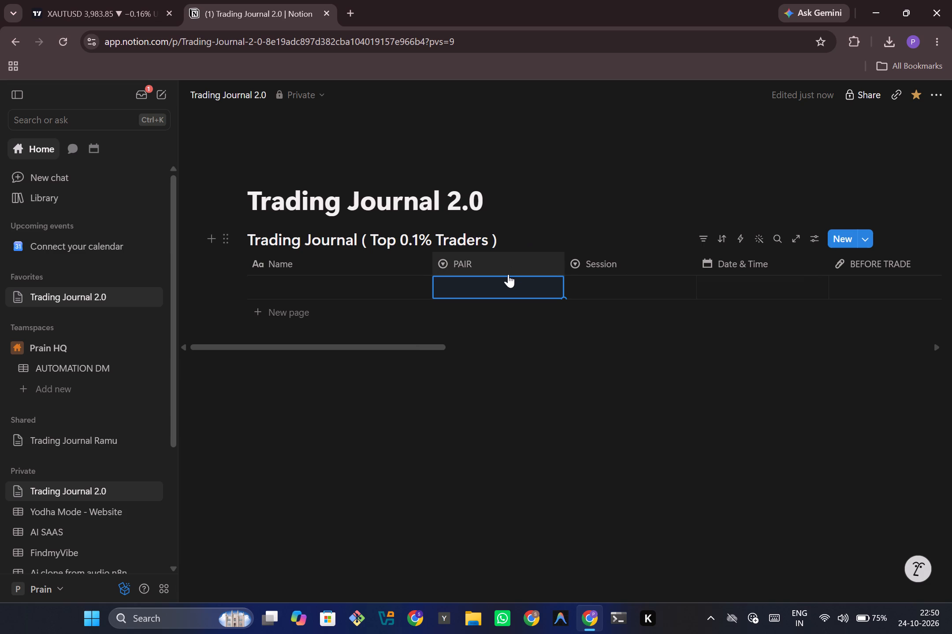
click(483, 258)
right_click(483, 258)
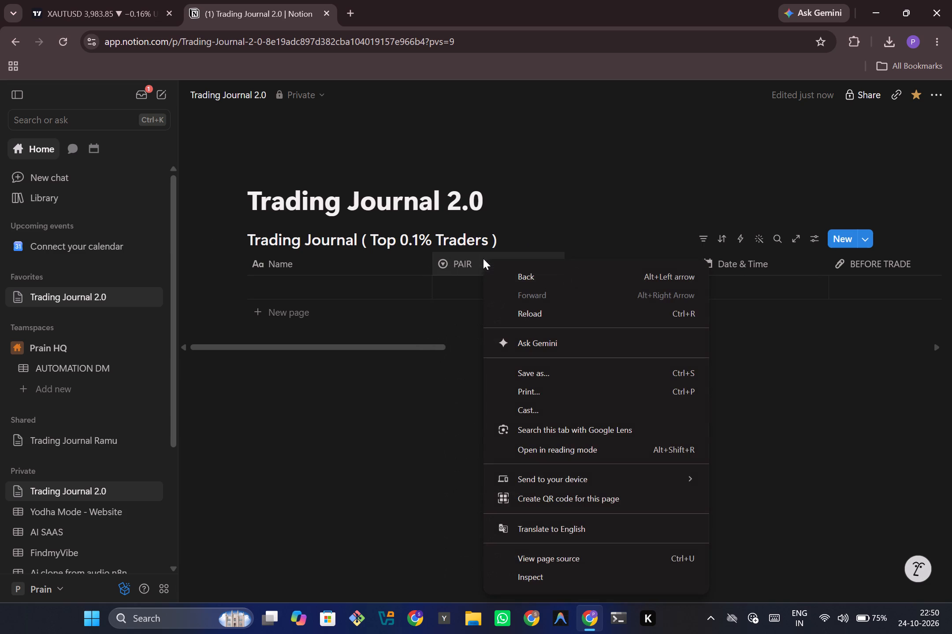
click(471, 260)
click(483, 302)
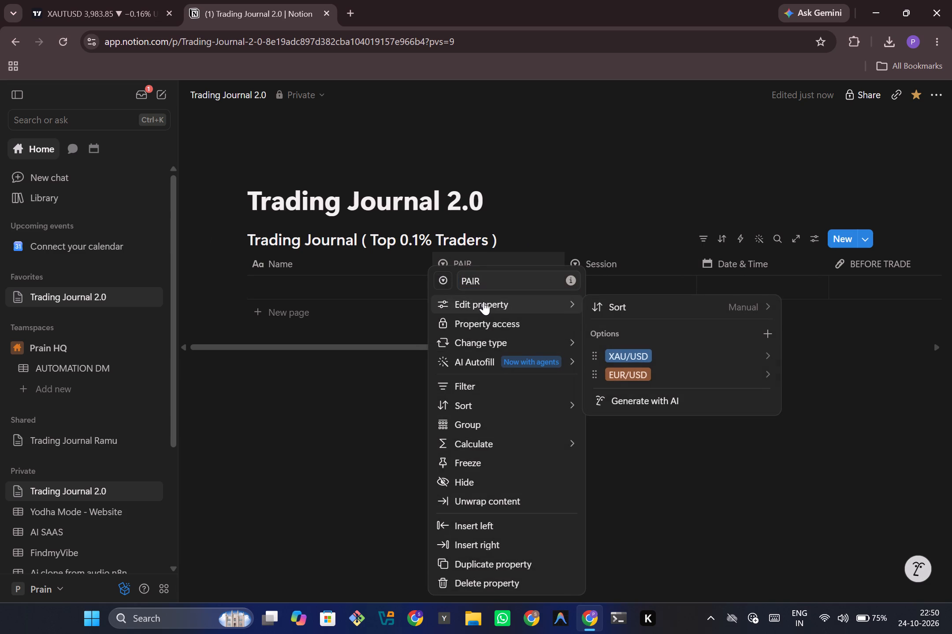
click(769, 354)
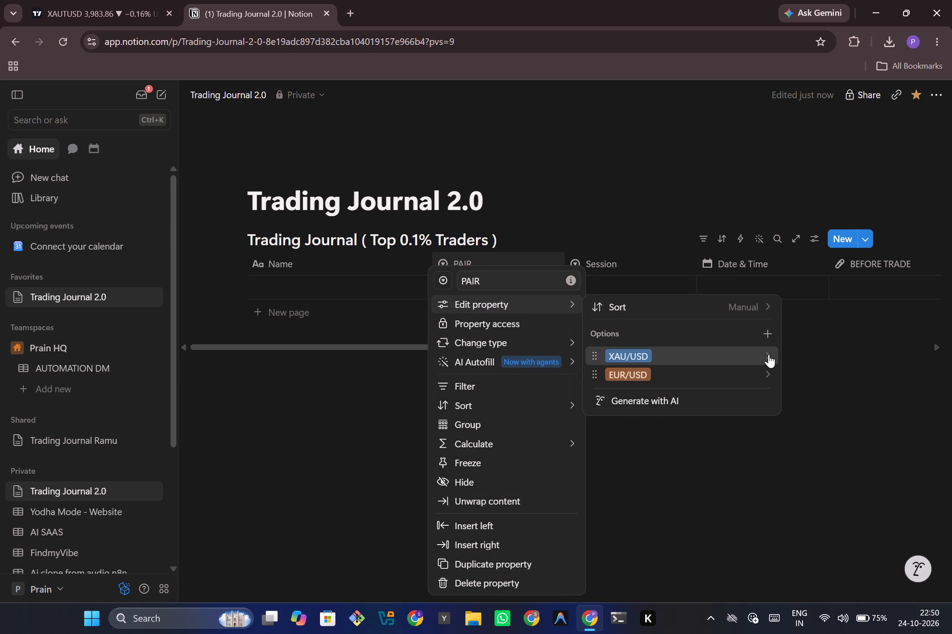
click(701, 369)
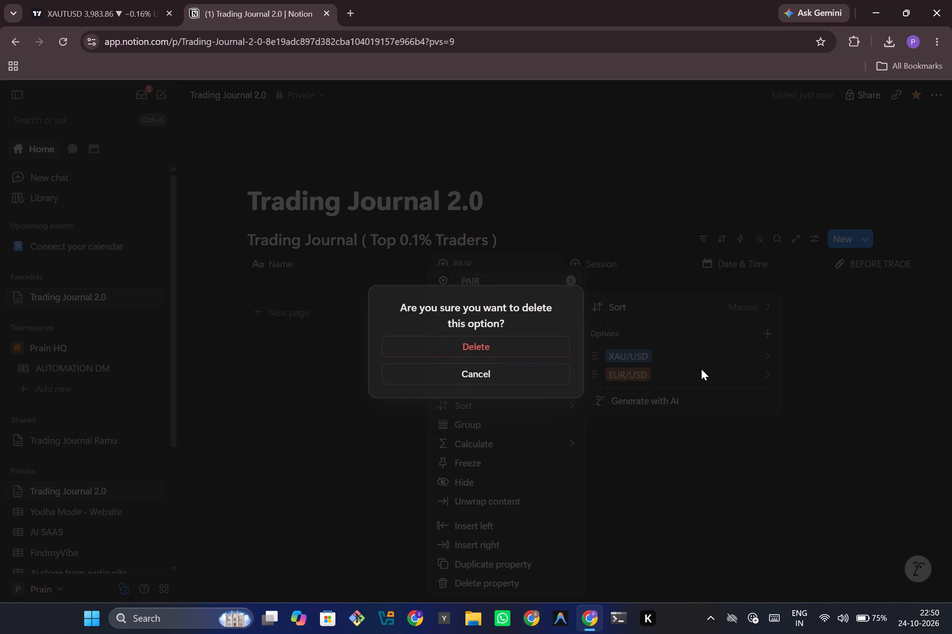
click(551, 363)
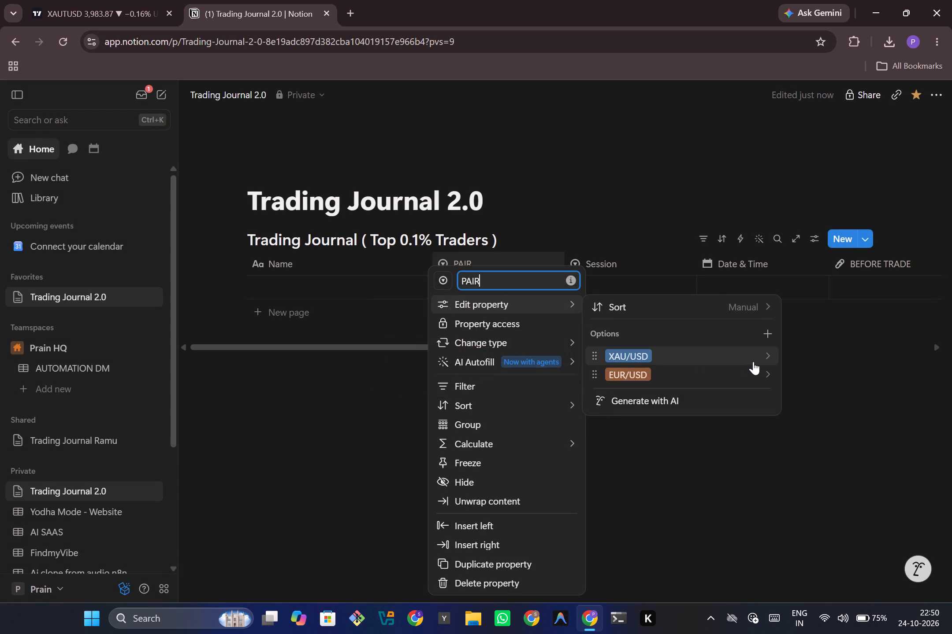
Rename the PAIR property's XAU/USD option as XAUT/USD.
click(761, 359)
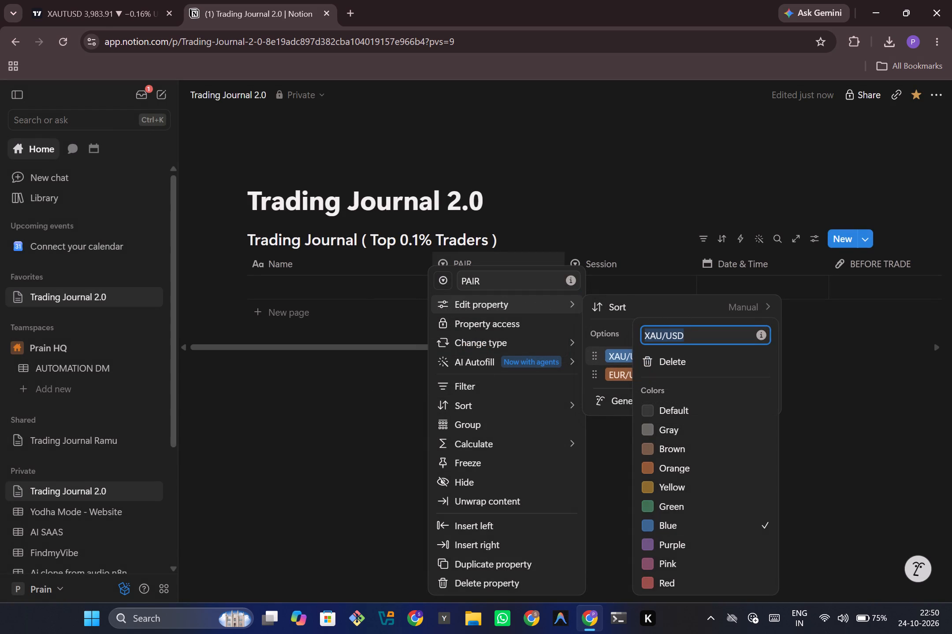
click(662, 335)
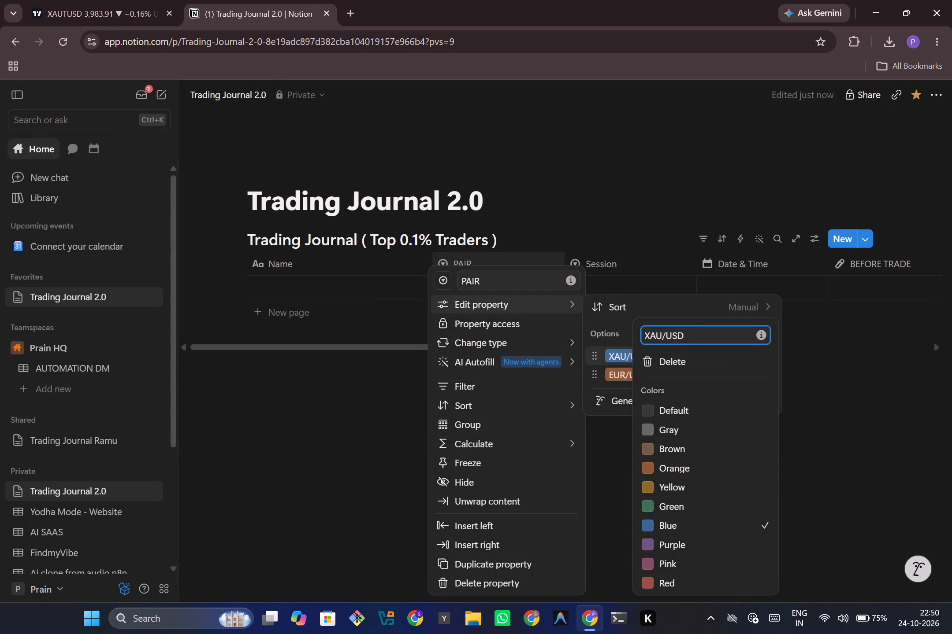
key(t)
click(814, 379)
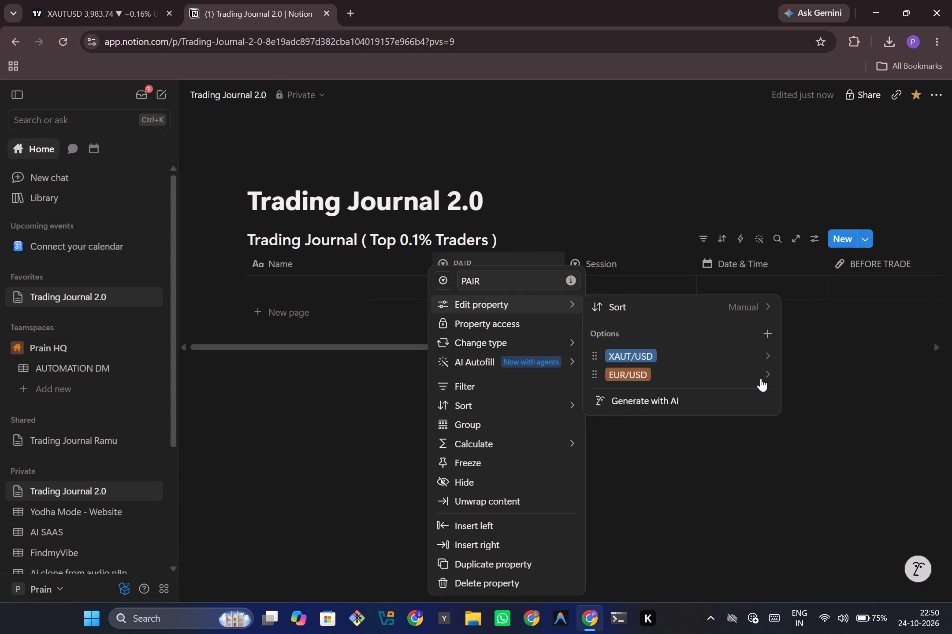
Rename the PAIR property's EUR/USD option as BTC/USD and finish editing the property.
click(760, 376)
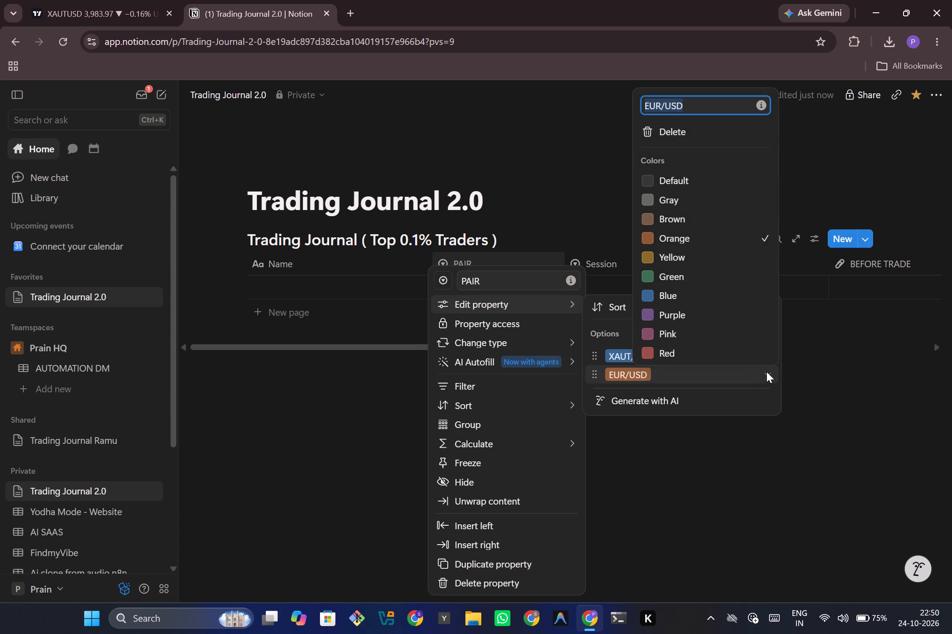
click(692, 103)
key(BackSpace)
key(BackSpace)
key(BackSpace)
key(BackSpace)
key(BackSpace)
key(BackSpace)
key(BackSpace)
key(BackSpace)
key(BackSpace)
key(BackSpace)
key(BackSpace)
key(BackSpace)
key(BackSpace)
key(BackSpace)
key(BackSpace)
key(BackSpace)
key(BackSpace)
key(BackSpace)
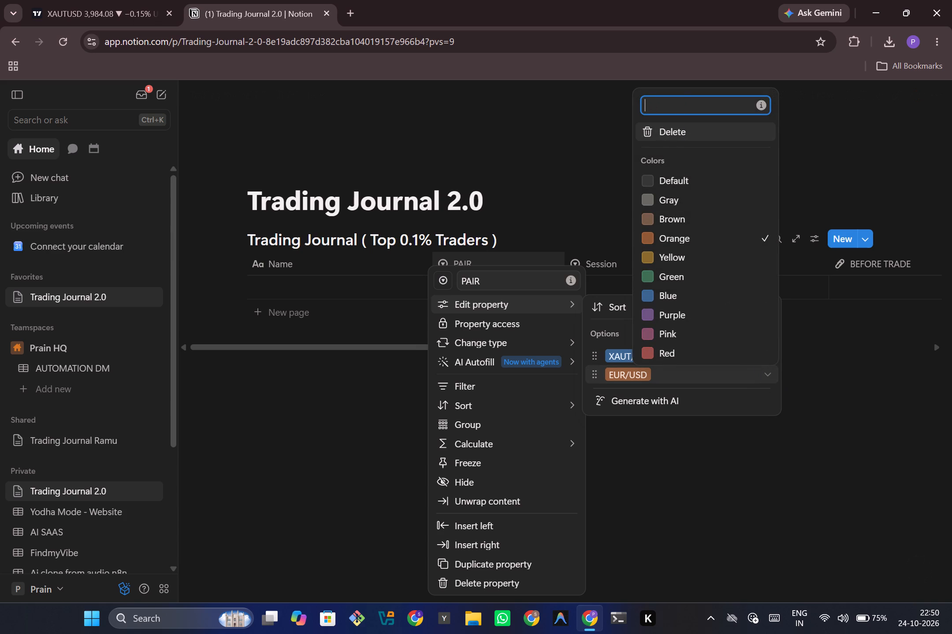
text(BTC/USD)
click(887, 512)
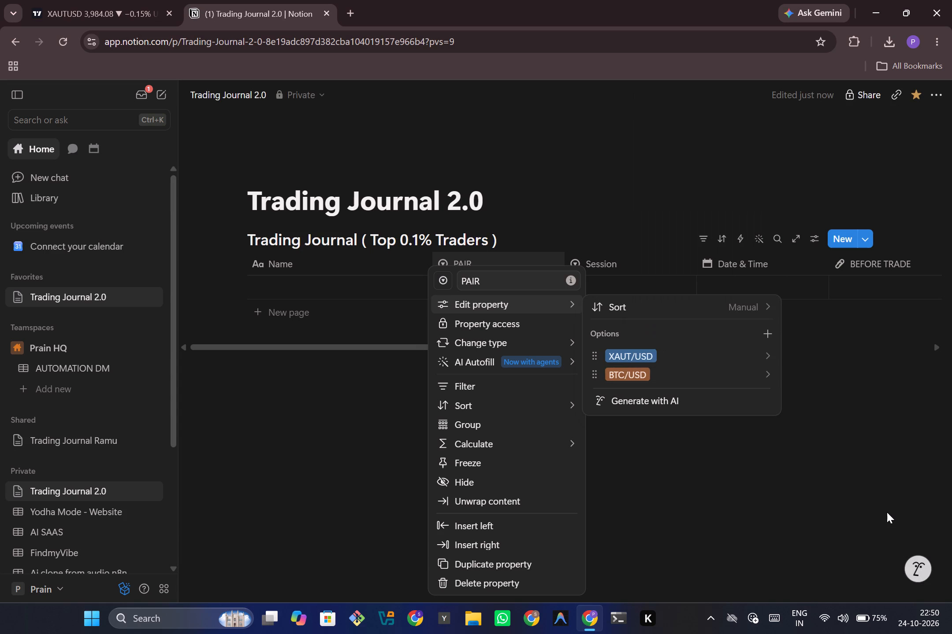
click(664, 412)
click(675, 474)
Review the options available for the Session property without assigning one to the empty entry.
click(613, 262)
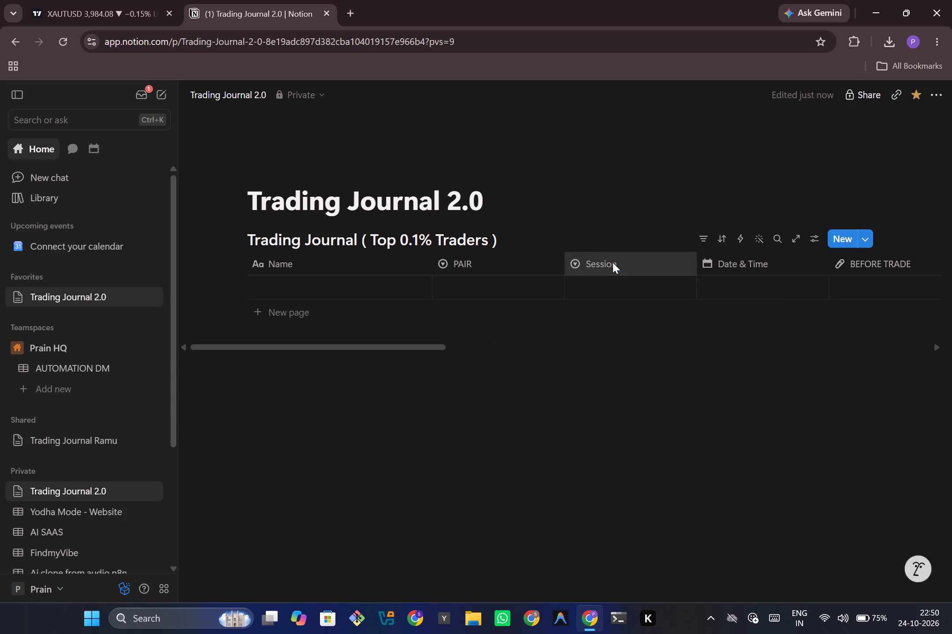
click(534, 383)
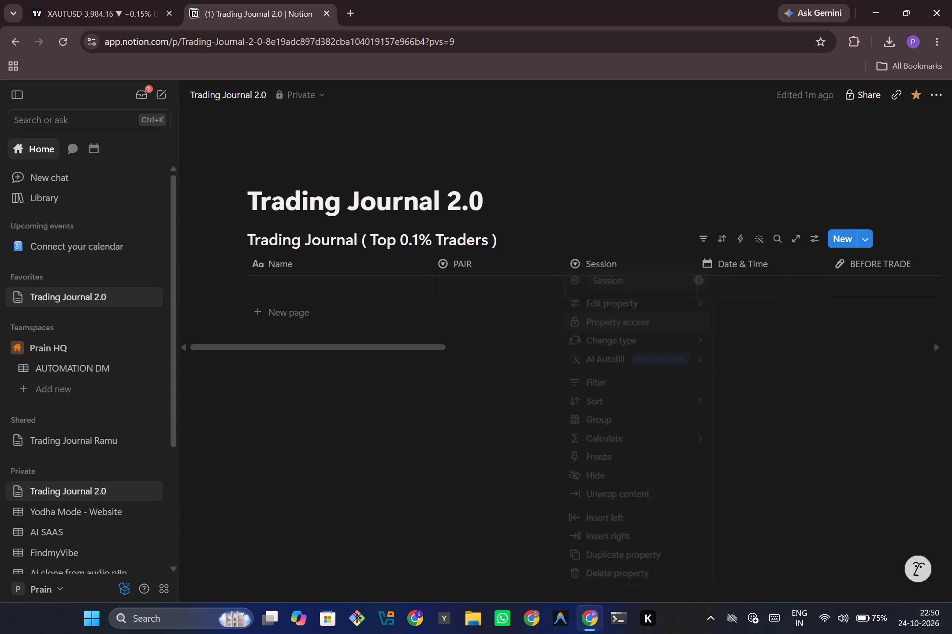
click(629, 284)
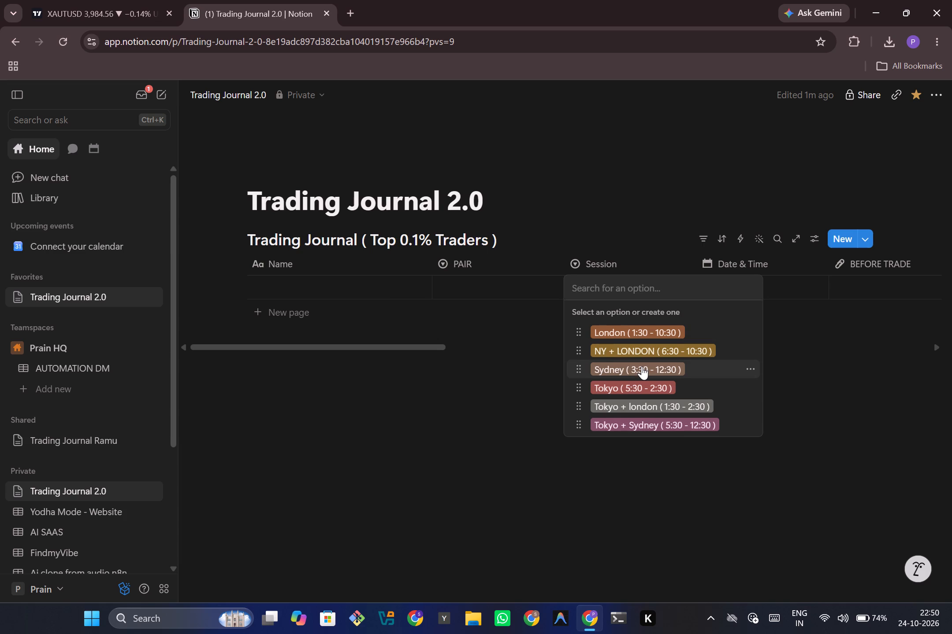
click(707, 494)
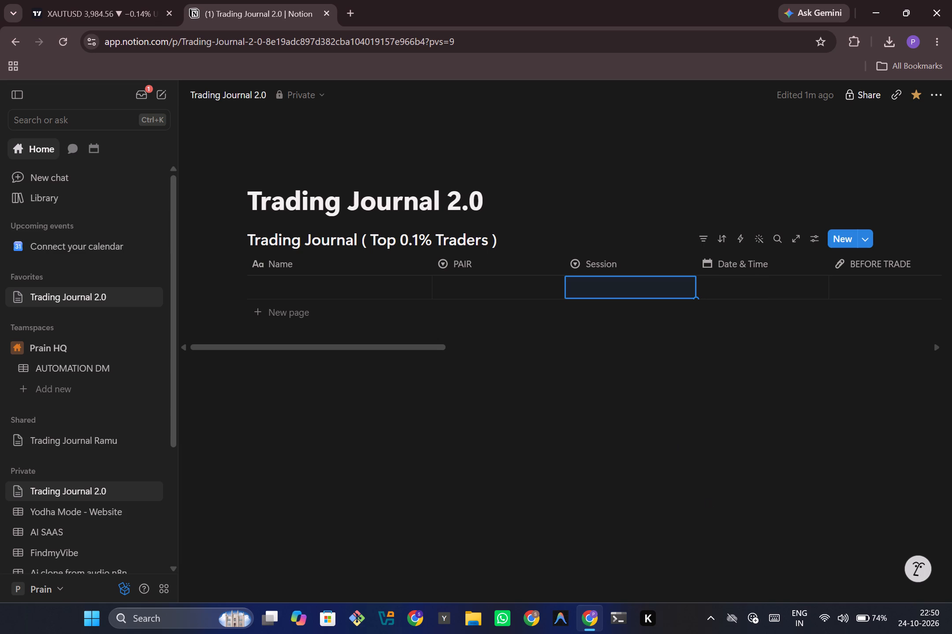
click(736, 327)
Set the empty entry's Date & Time to October 24, 2026 with the time included as 11:00 PM.
click(735, 290)
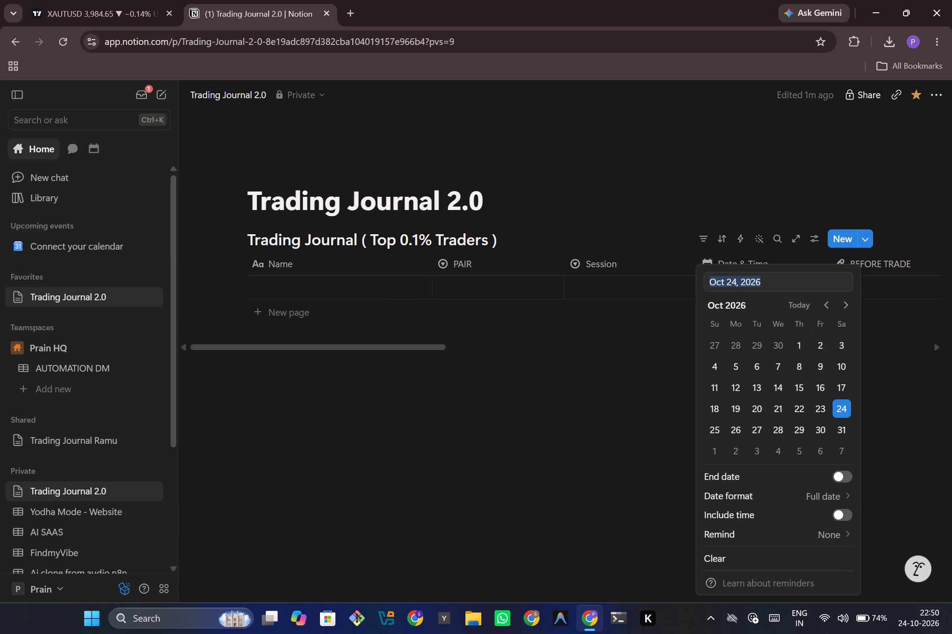
click(843, 408)
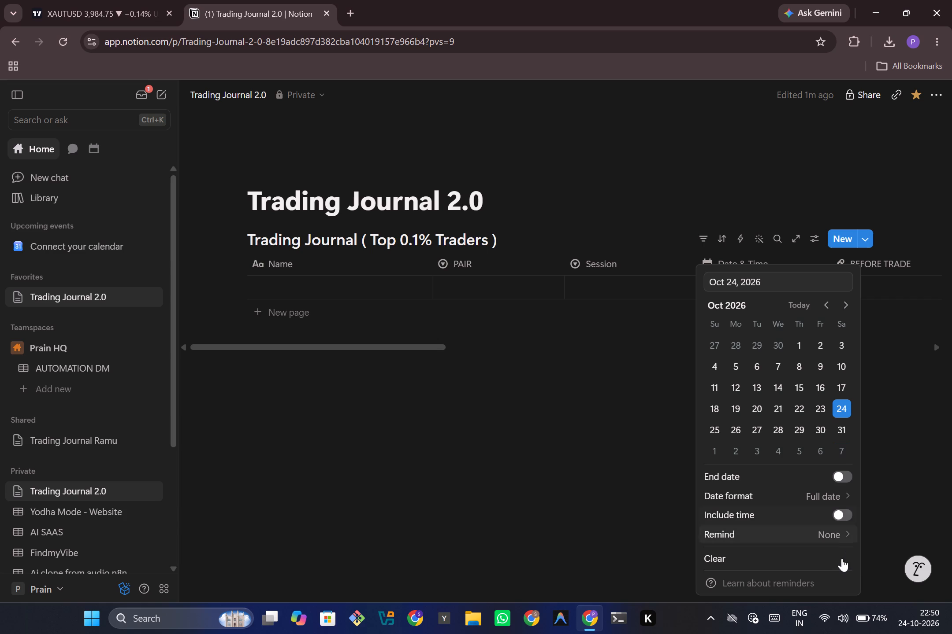
click(844, 479)
click(844, 479)
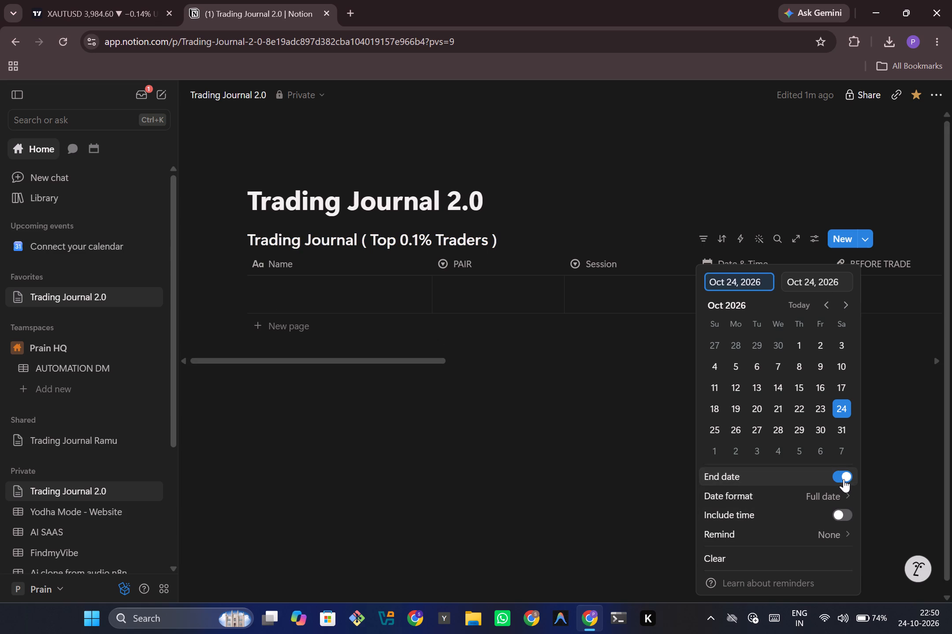
click(844, 479)
click(844, 479)
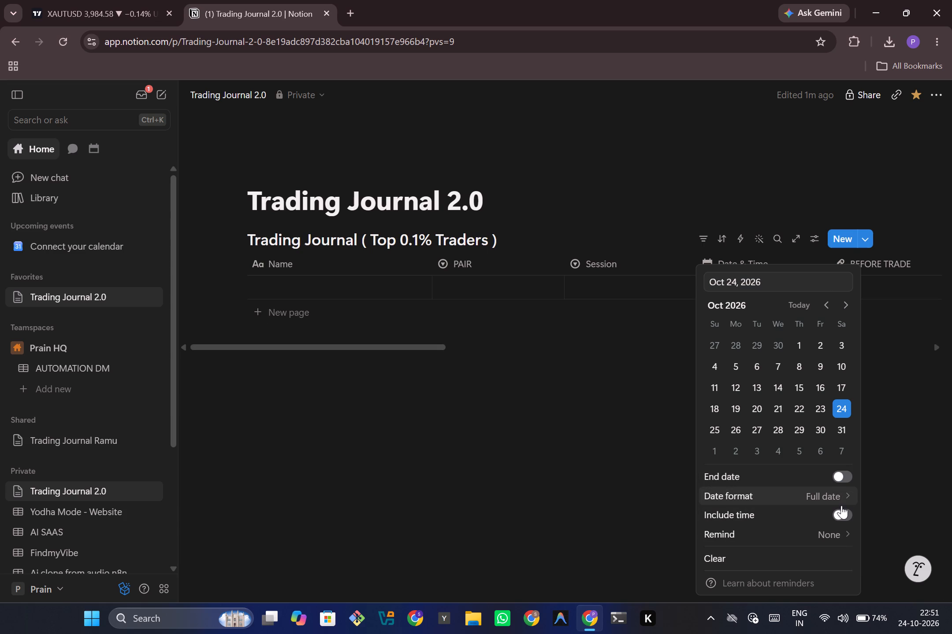
click(841, 505)
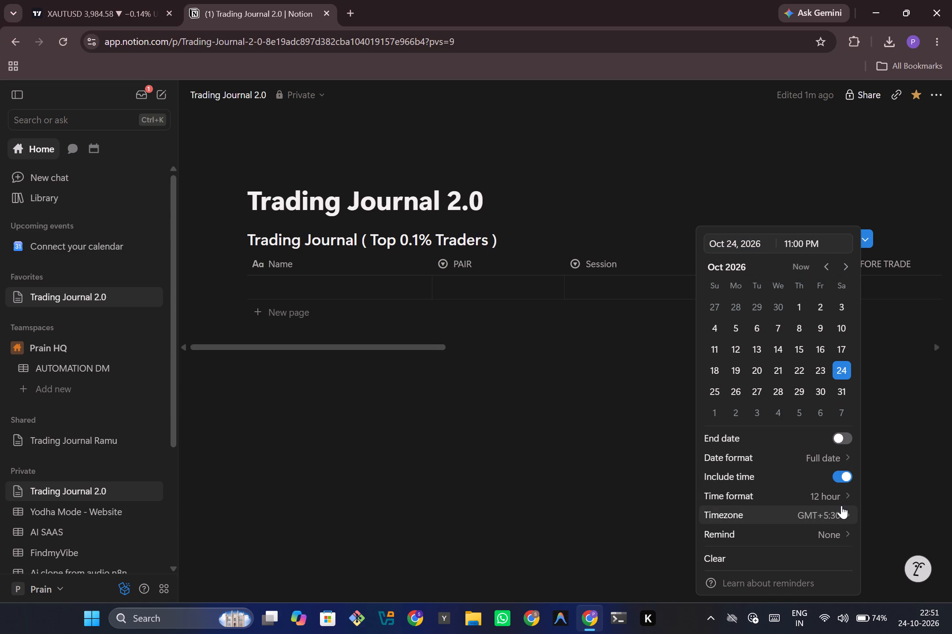
click(647, 452)
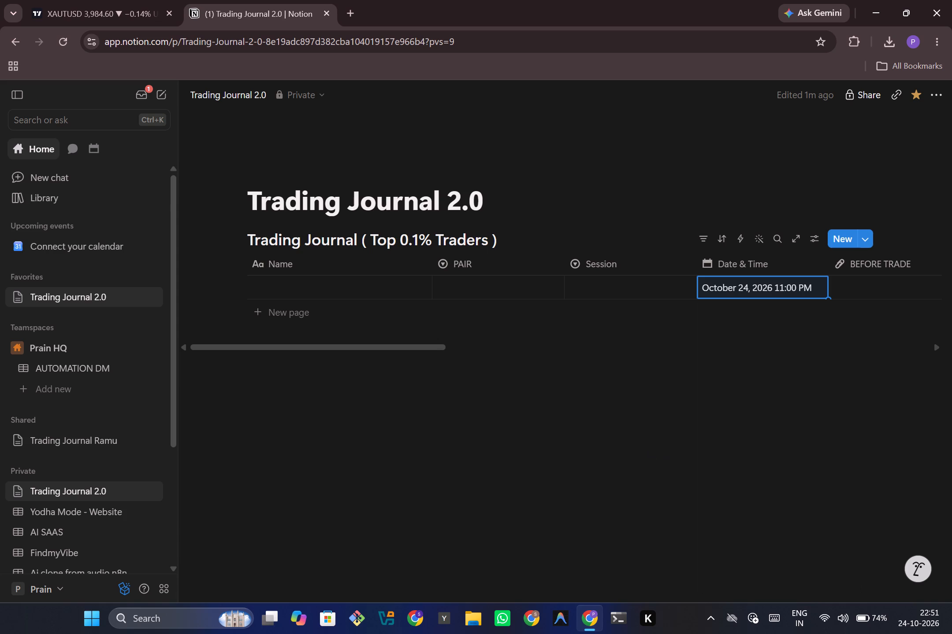
click(831, 393)
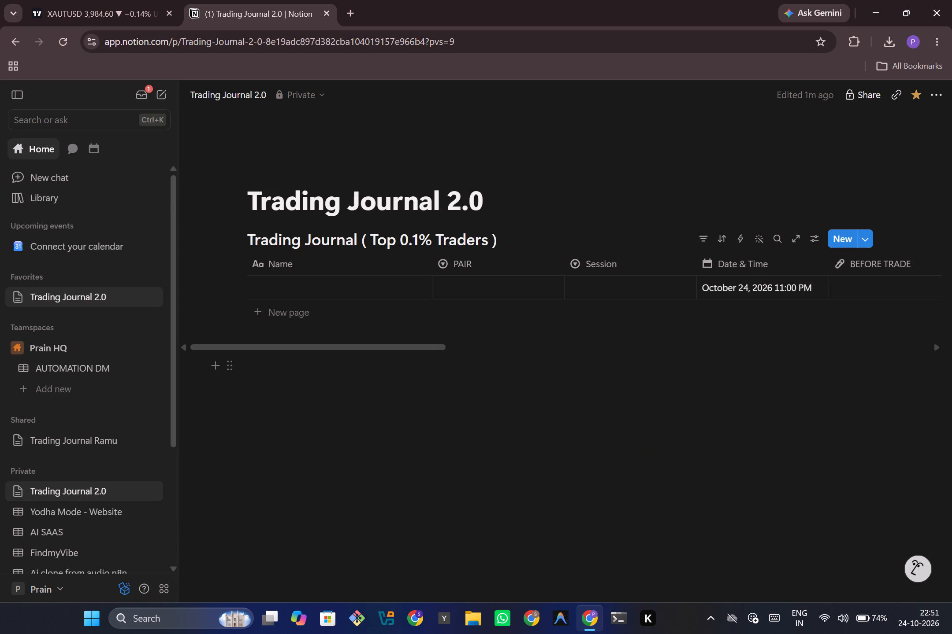
Delete the TRADE HISTORY MT5 property from the Trading Journal table.
drag(392, 348, 532, 364)
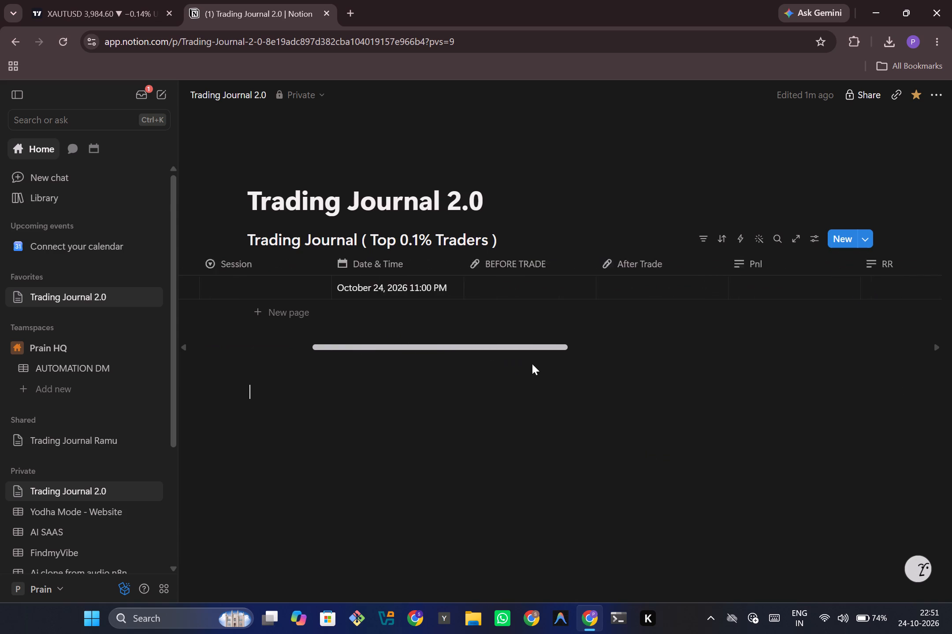
drag(532, 364, 606, 411)
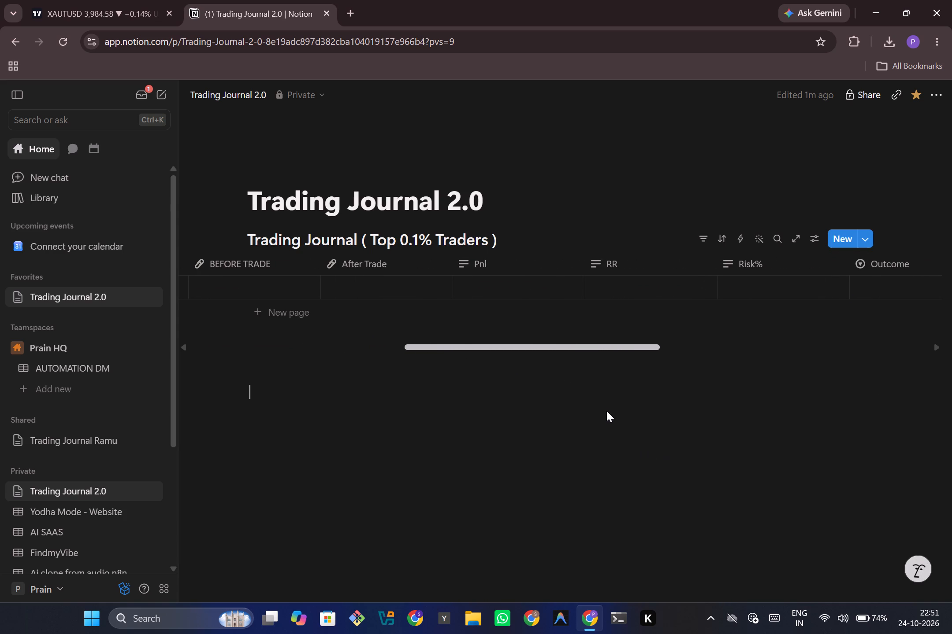
drag(606, 411, 603, 417)
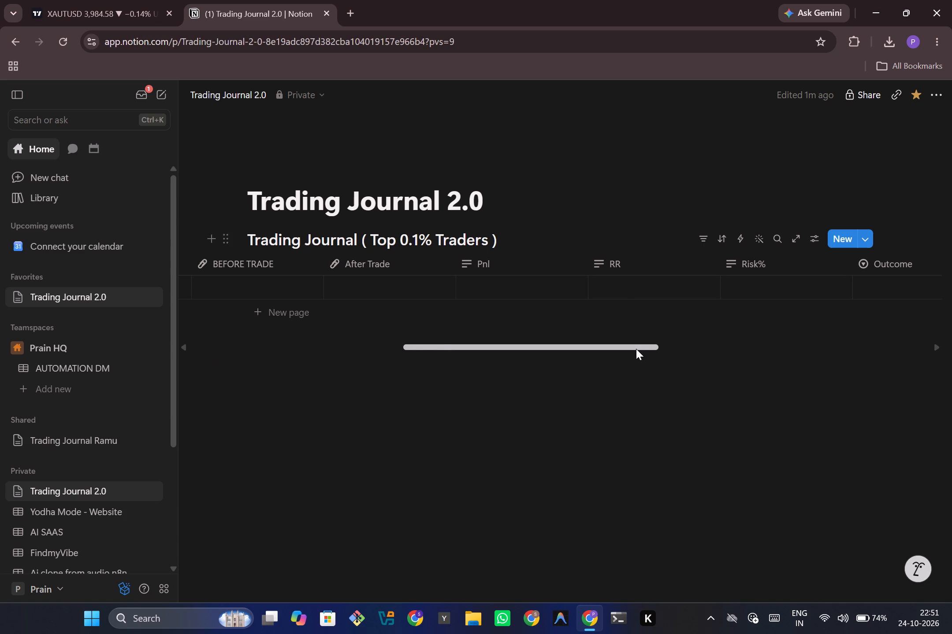
drag(636, 349, 749, 353)
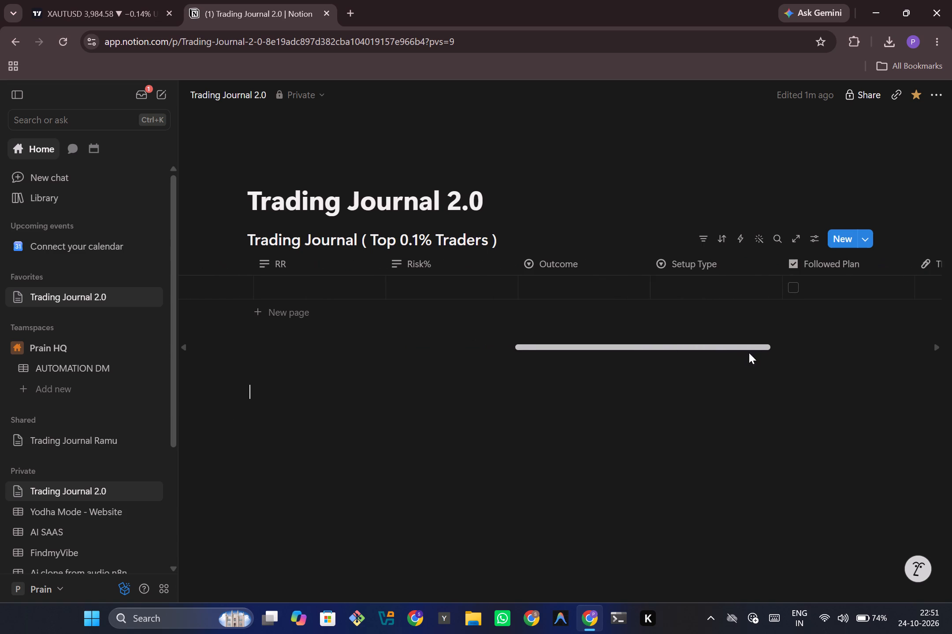
drag(749, 353, 832, 372)
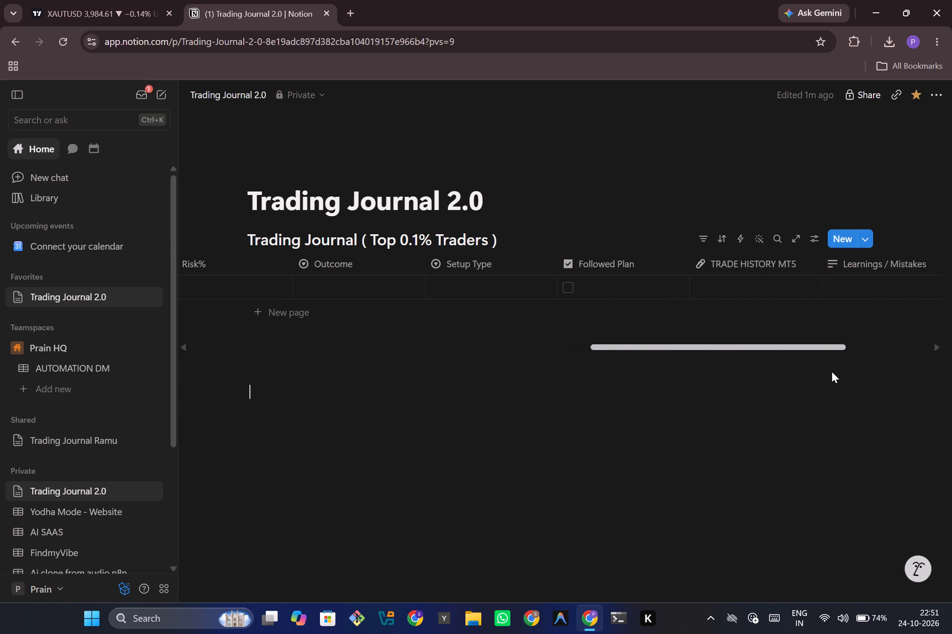
drag(832, 372, 914, 398)
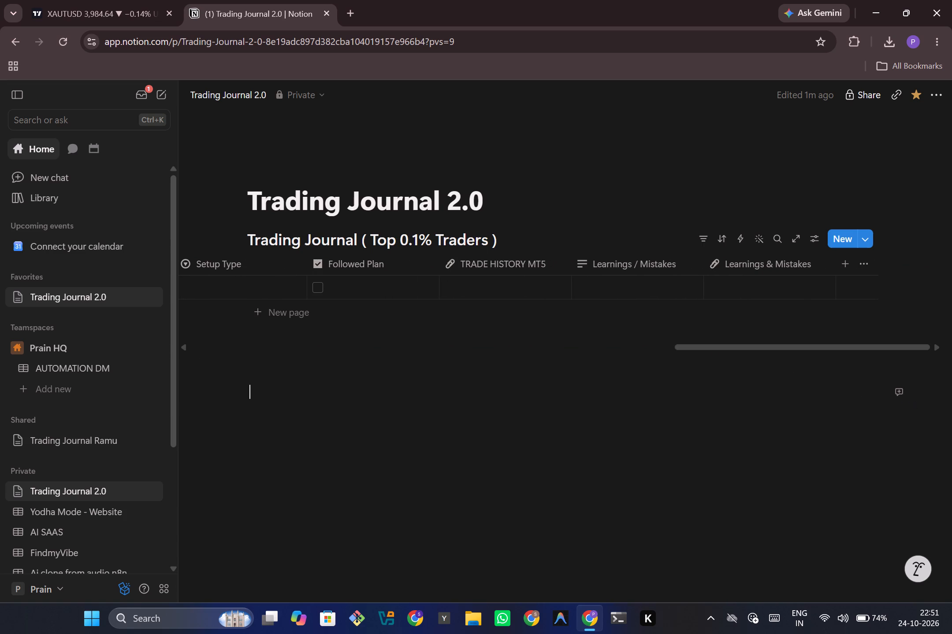
click(544, 277)
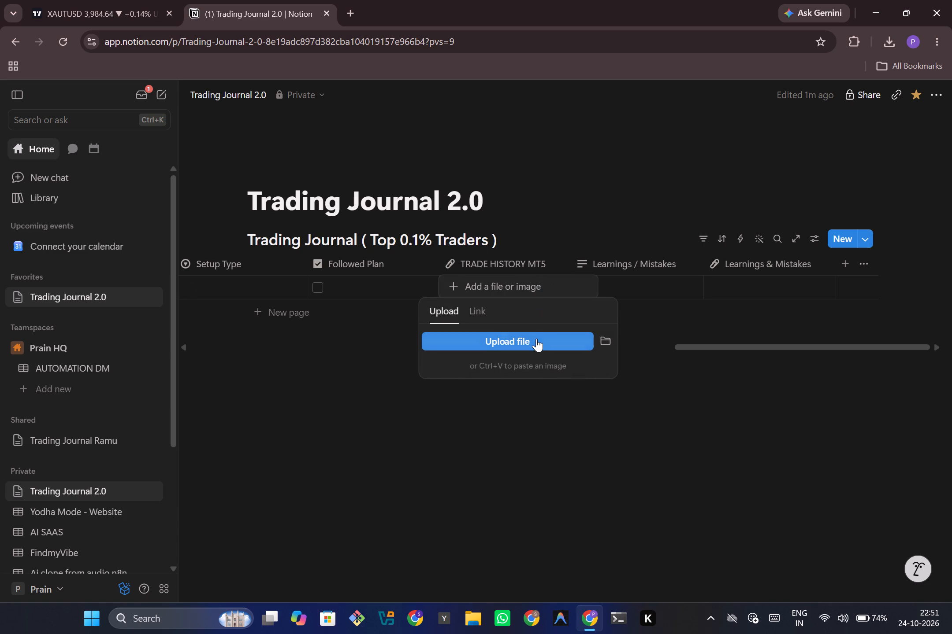
click(497, 258)
click(497, 258)
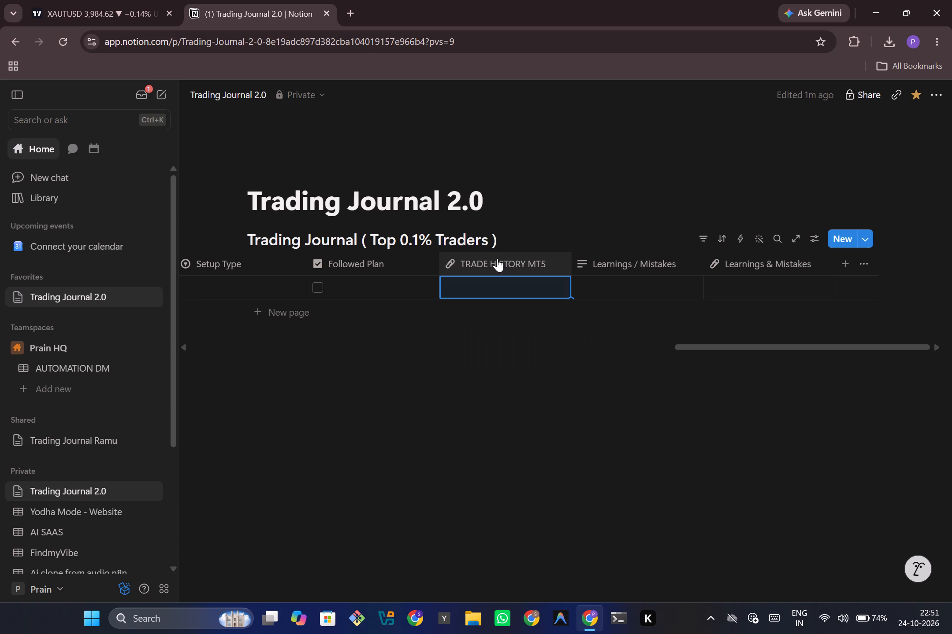
right_click(497, 258)
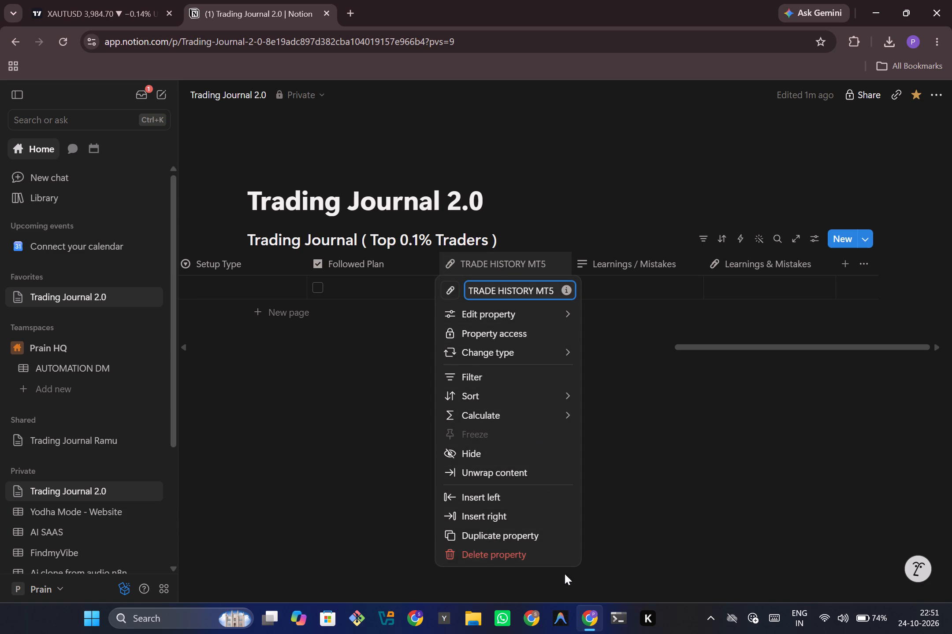
click(498, 558)
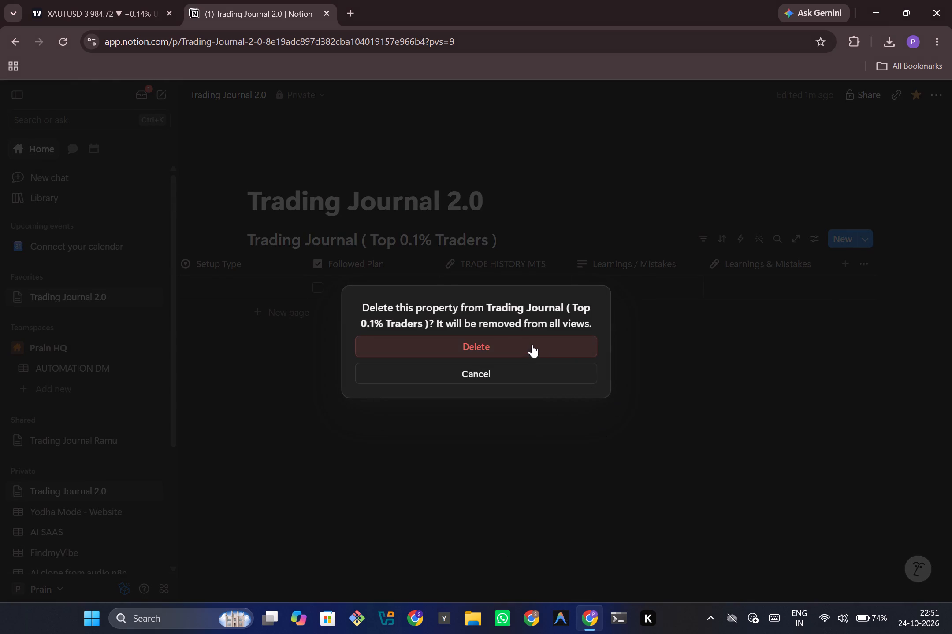
click(532, 344)
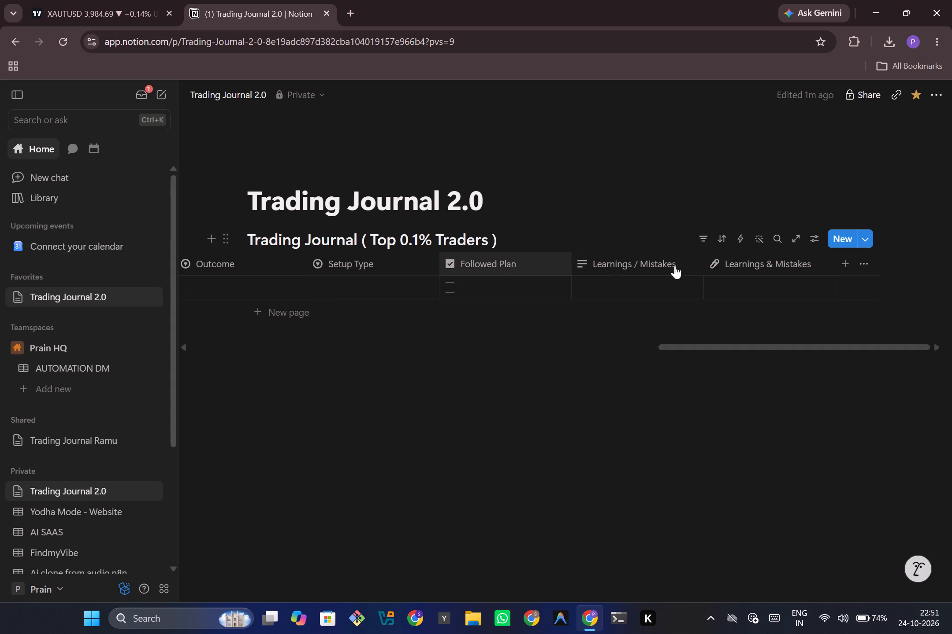
Delete the Learnings & Mistakes file property from the table, keeping the Learnings / Mistakes text property.
click(755, 265)
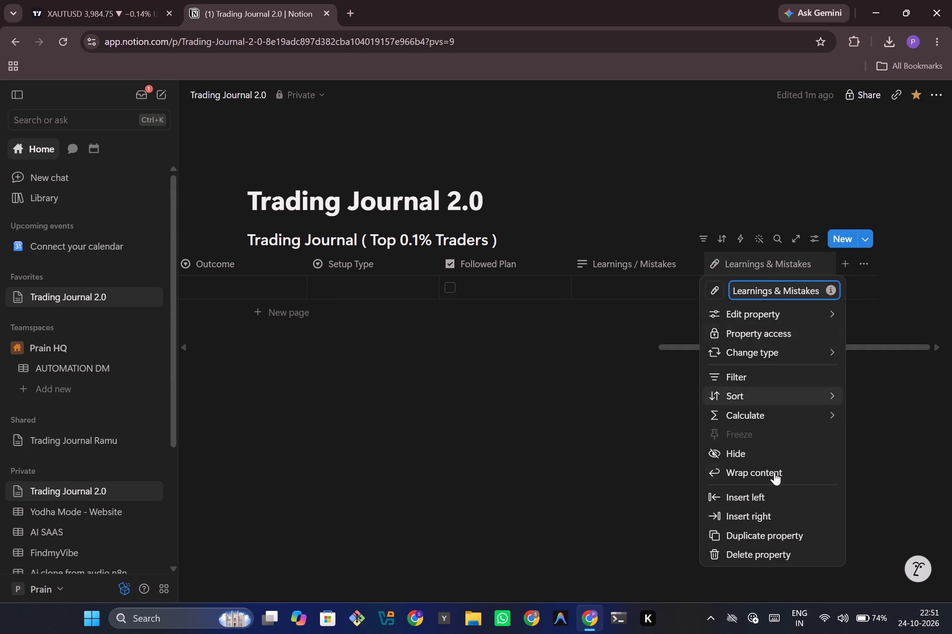
click(774, 551)
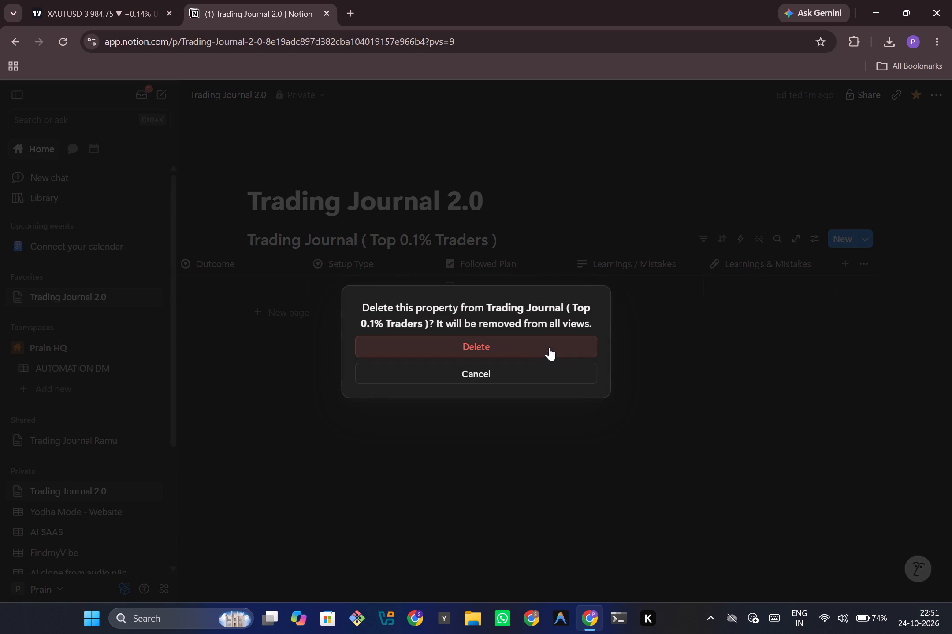
click(549, 347)
Rename the Learnings / Mistakes text property as WHY TAKE TRADE?.
click(804, 256)
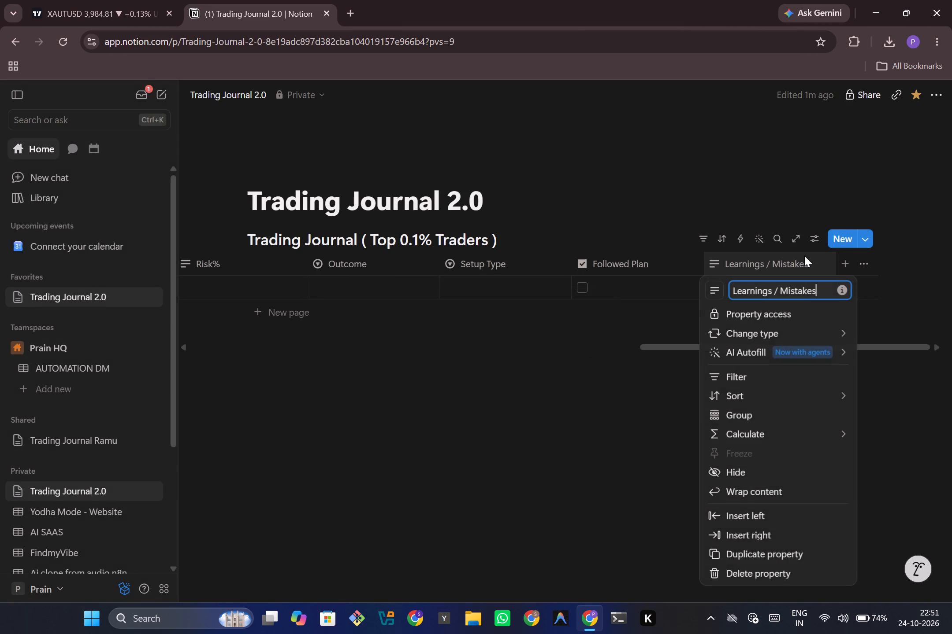
key(BackSpace)
key(BackSpace)
key(BackSpace)
key(BackSpace)
key(BackSpace)
key(BackSpace)
key(BackSpace)
key(BackSpace)
key(BackSpace)
key(BackSpace)
key(BackSpace)
key(BackSpace)
key(BackSpace)
key(BackSpace)
key(BackSpace)
key(BackSpace)
key(BackSpace)
key(BackSpace)
key(BackSpace)
key(BackSpace)
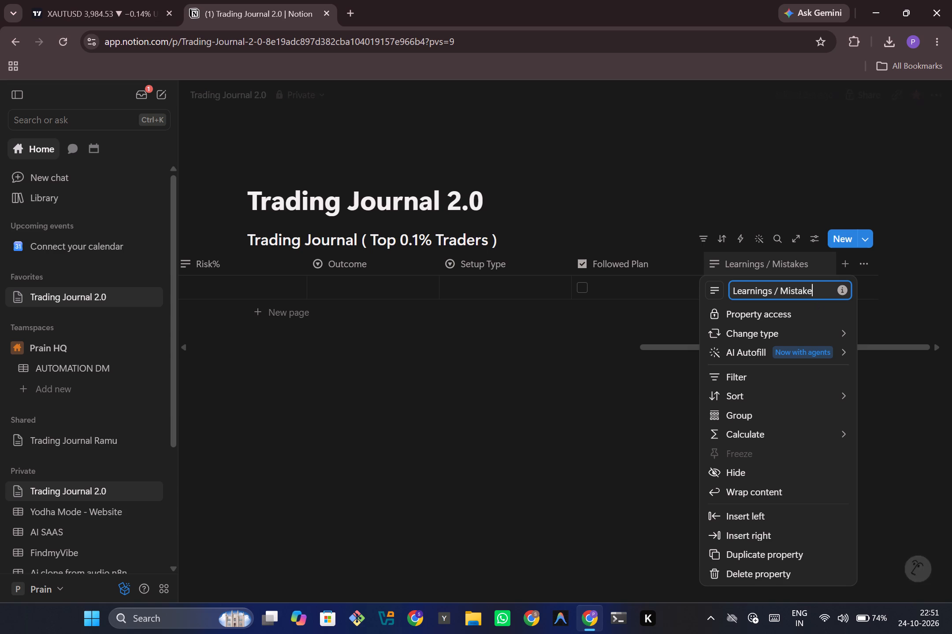
text(WHY TAKE TRADE)
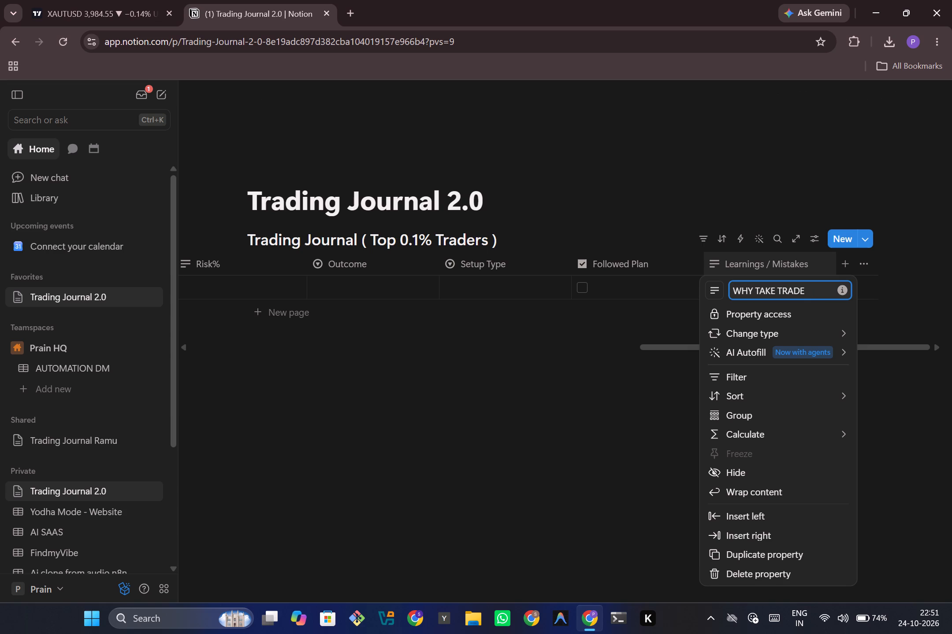
key(shift+question)
click(616, 453)
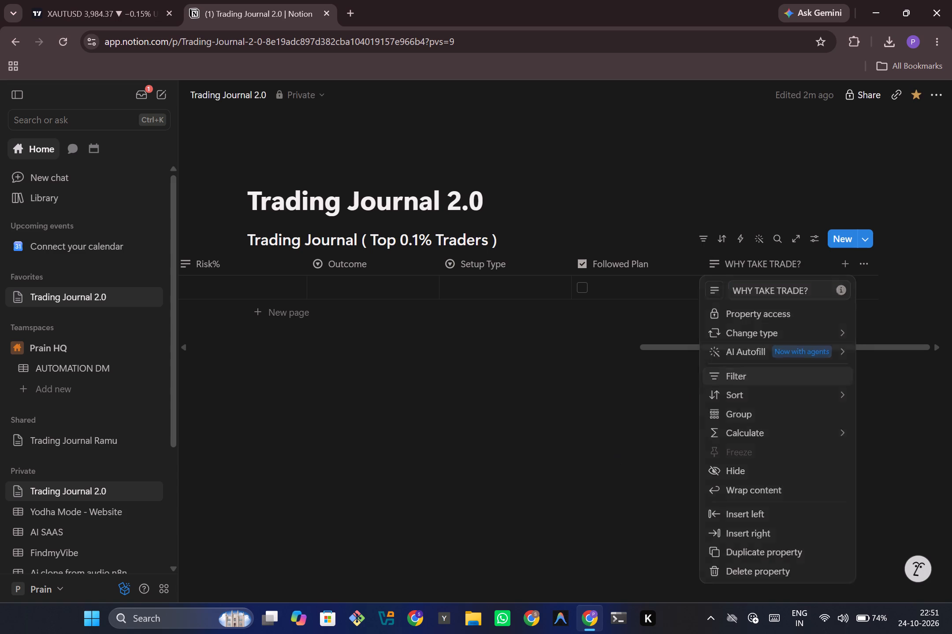
click(616, 453)
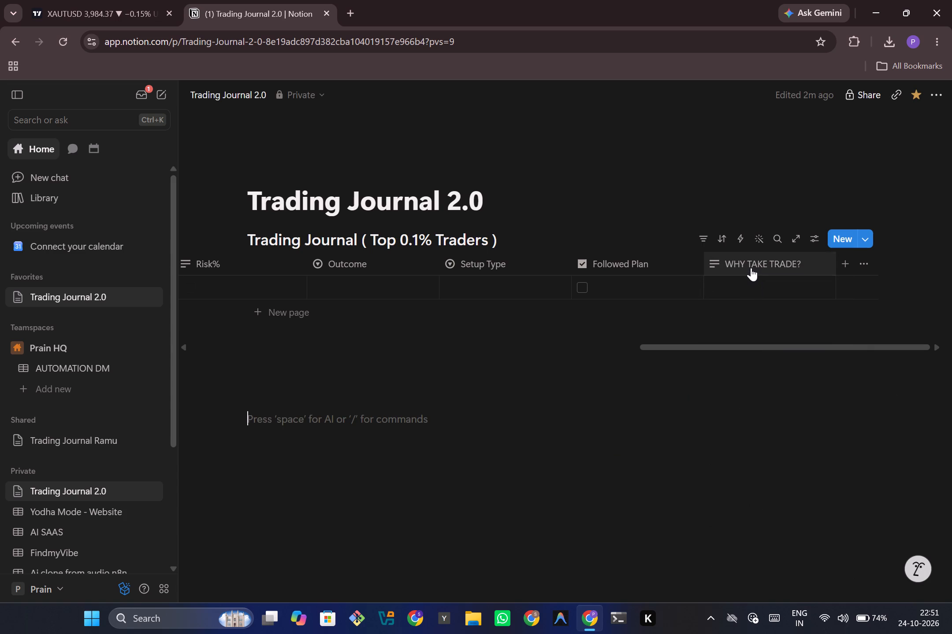
Move the WHY TAKE TRADE? column so it sits between the Name and PAIR columns.
drag(751, 268, 213, 264)
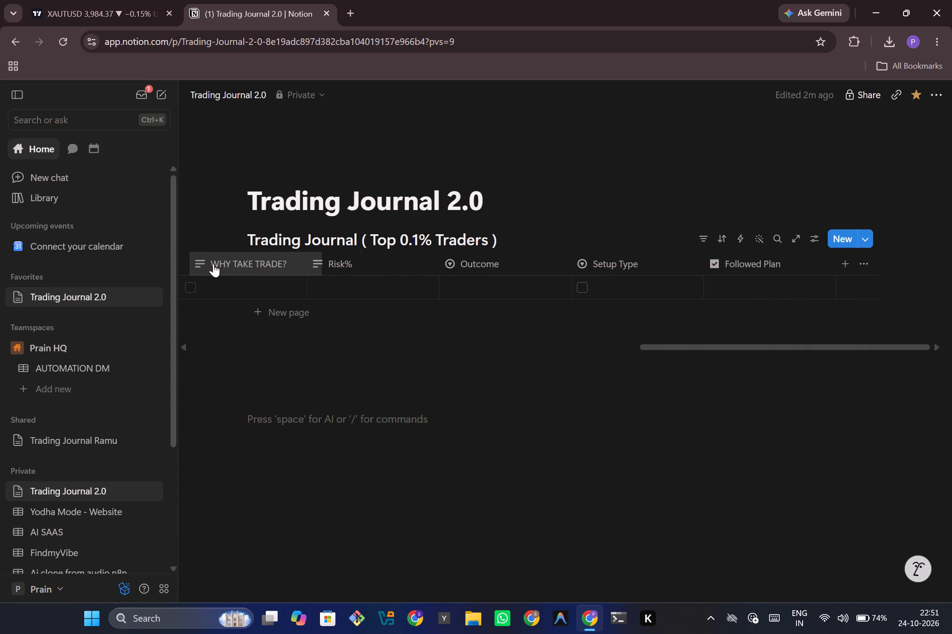
drag(213, 264, 419, 276)
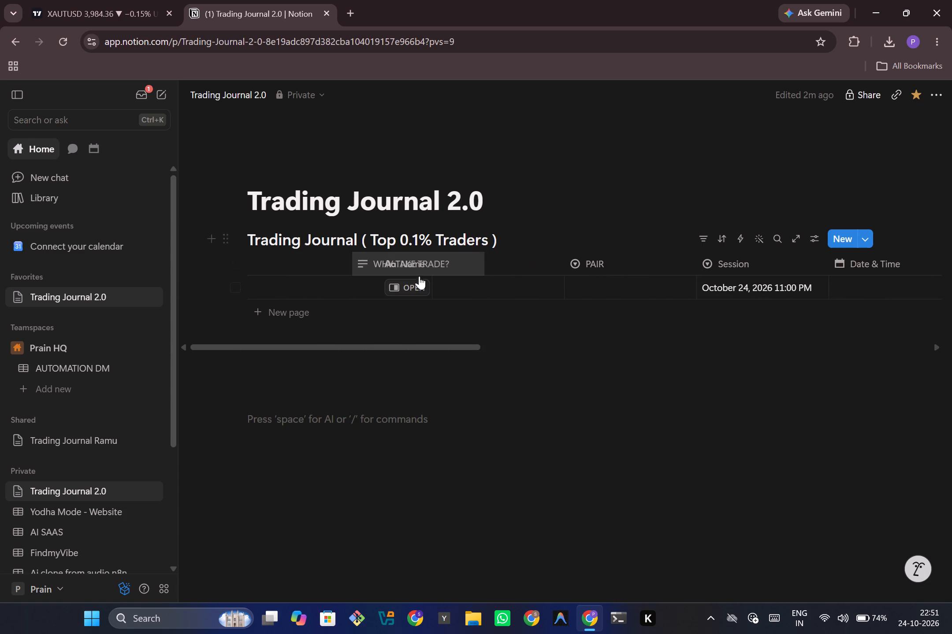
drag(419, 276, 453, 282)
drag(472, 346, 535, 344)
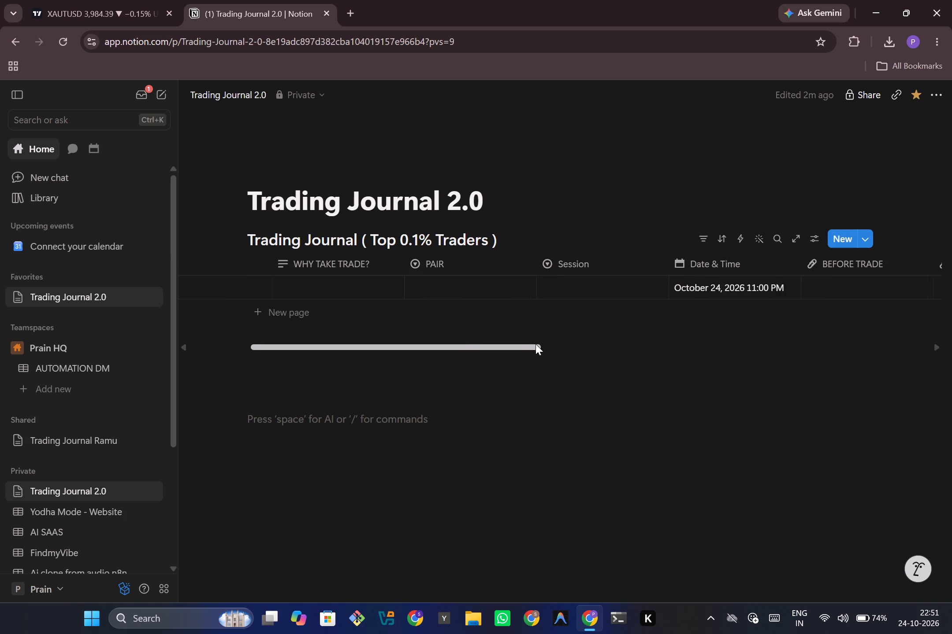
drag(535, 344, 535, 343)
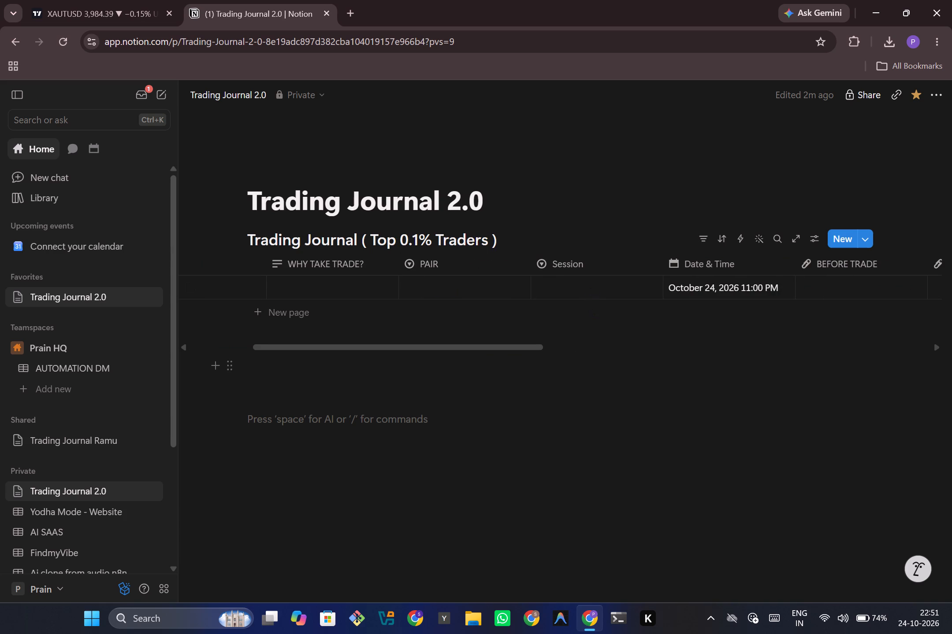
drag(520, 348, 570, 348)
Switch to the XAUTUSD chart on TradingView, deselect the position drawing and dismiss the two promotional pop-ups.
click(115, 0)
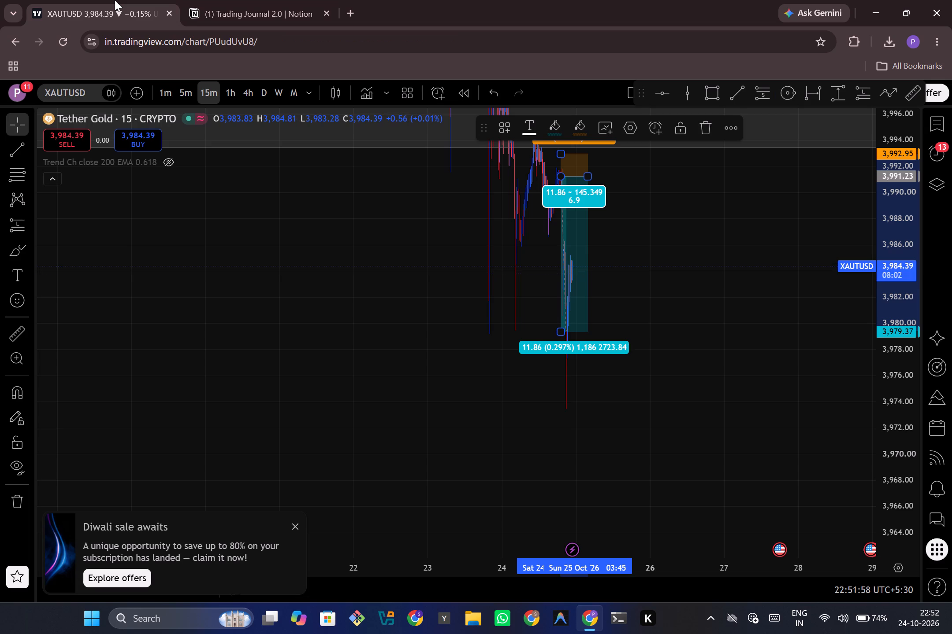
click(685, 356)
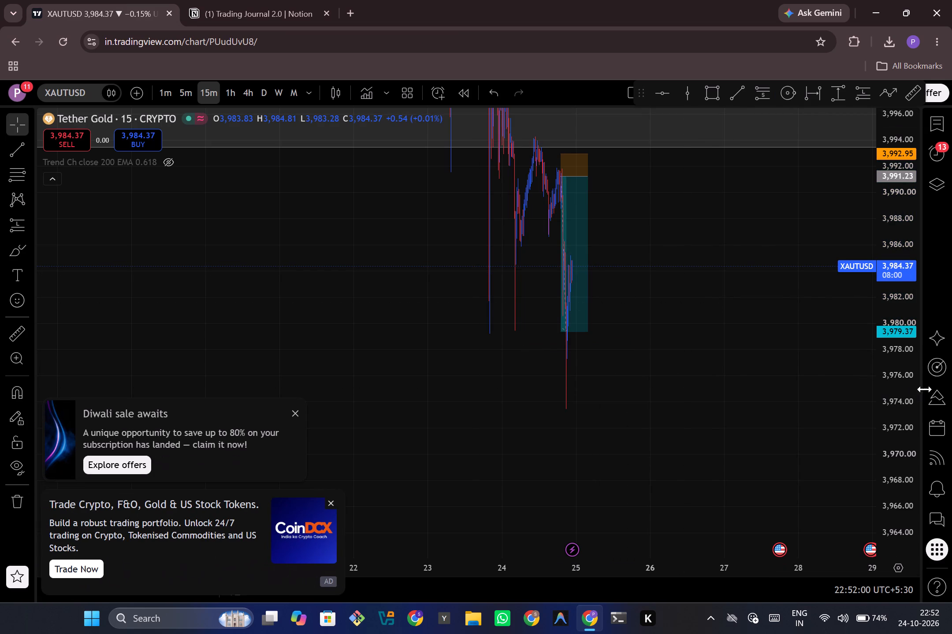
click(292, 417)
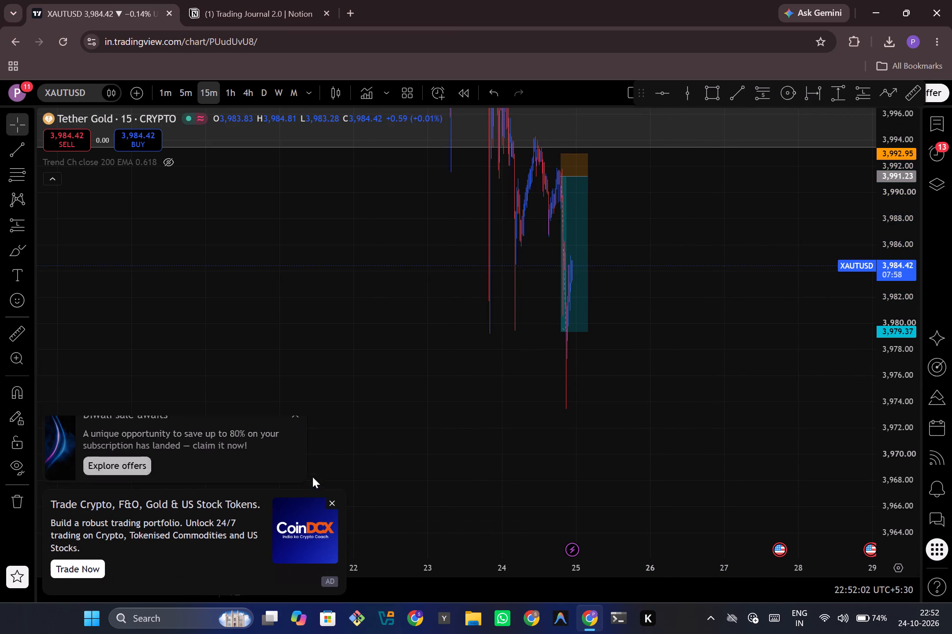
click(335, 502)
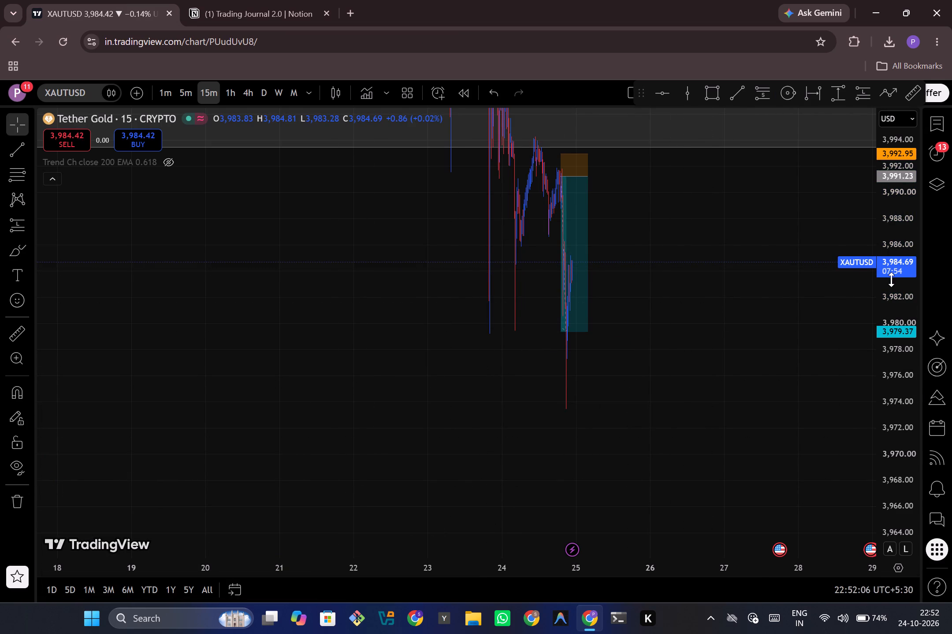
Examine the XAUTUSD price action and marked zones on the 15-minute, 4-hour and daily timeframes.
drag(891, 280, 928, 547)
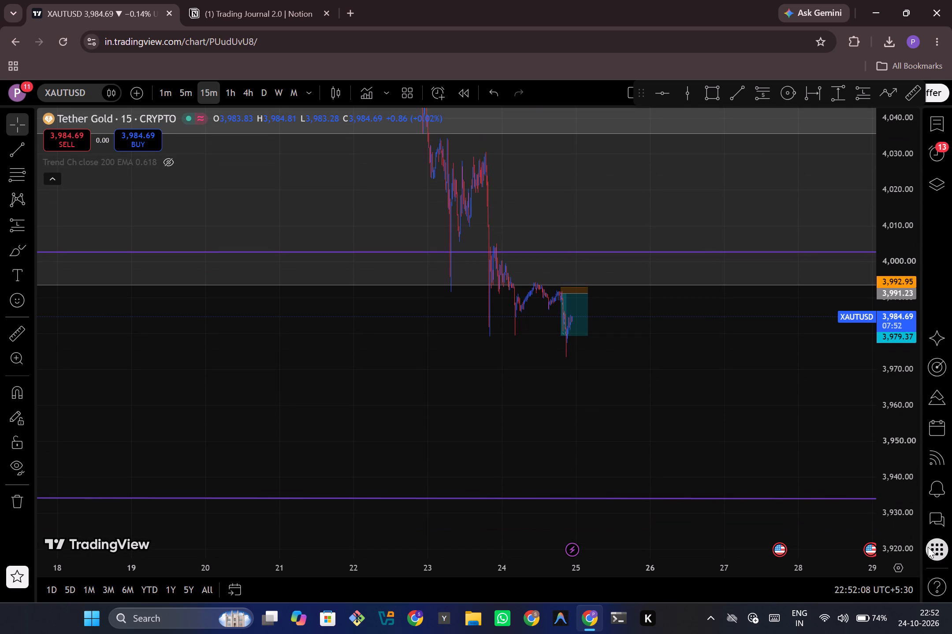
drag(600, 569, 666, 633)
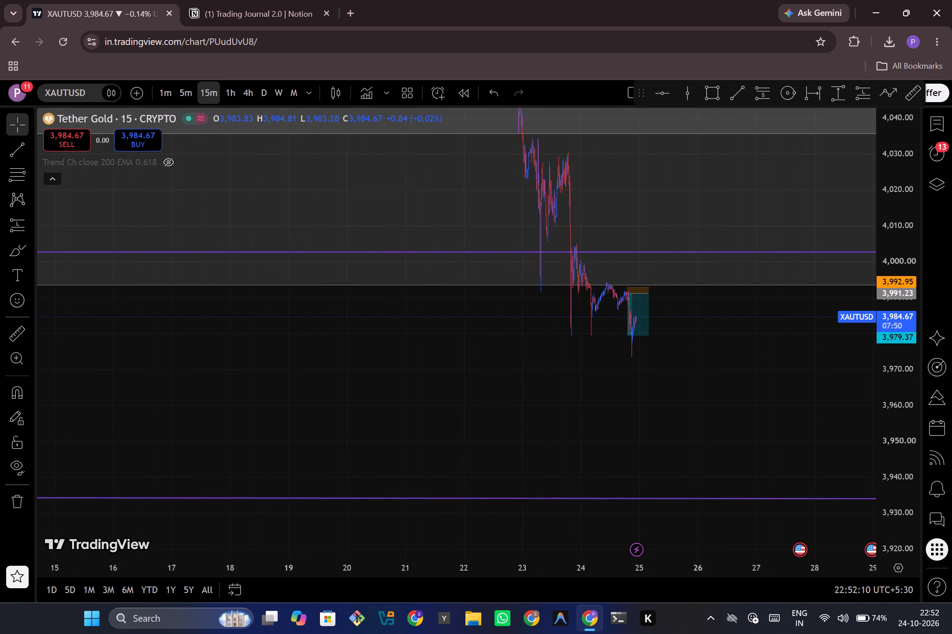
drag(666, 633, 653, 593)
drag(740, 292, 750, 315)
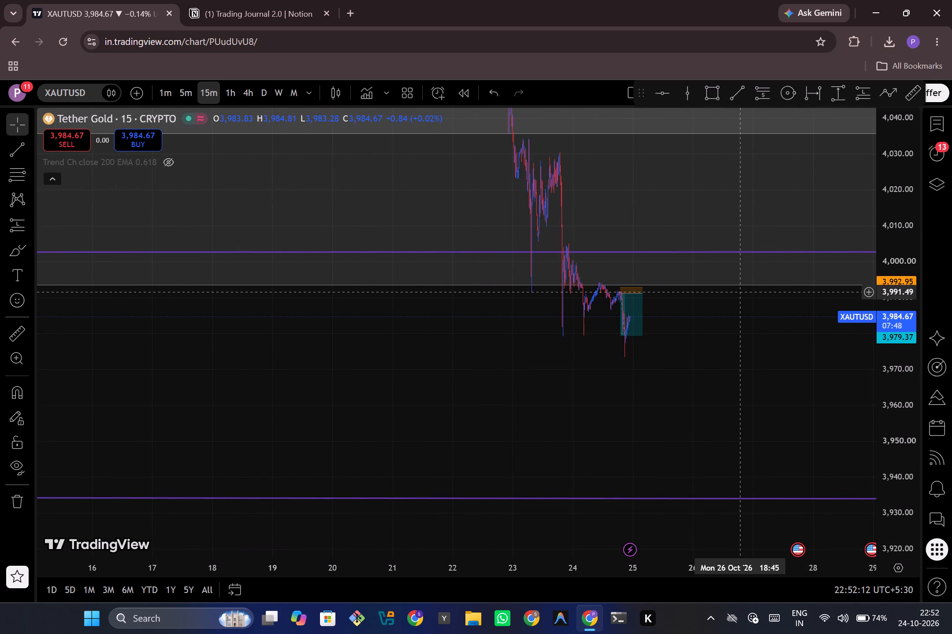
drag(750, 315, 763, 393)
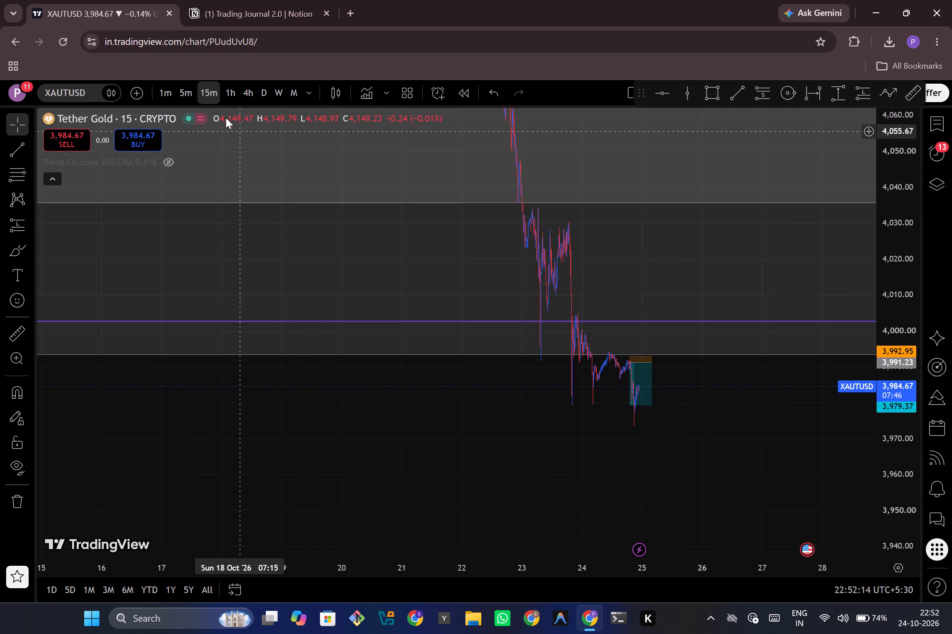
click(257, 91)
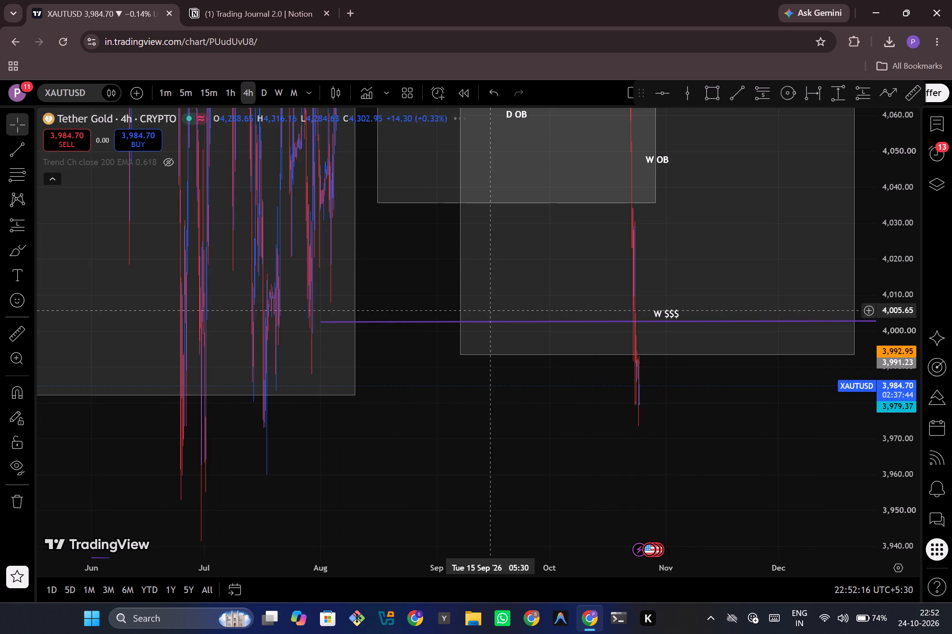
drag(890, 240, 898, 413)
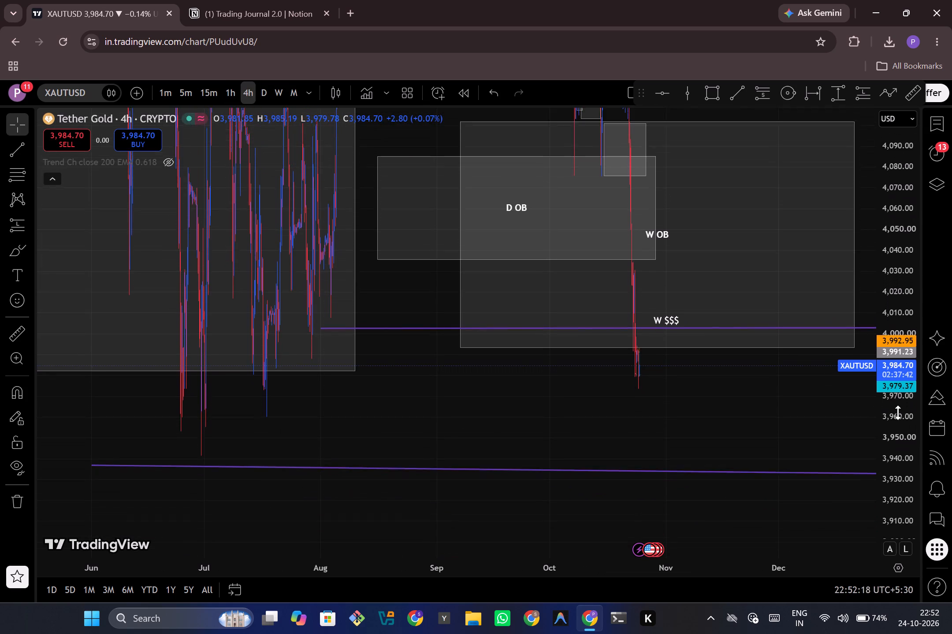
drag(898, 413, 905, 593)
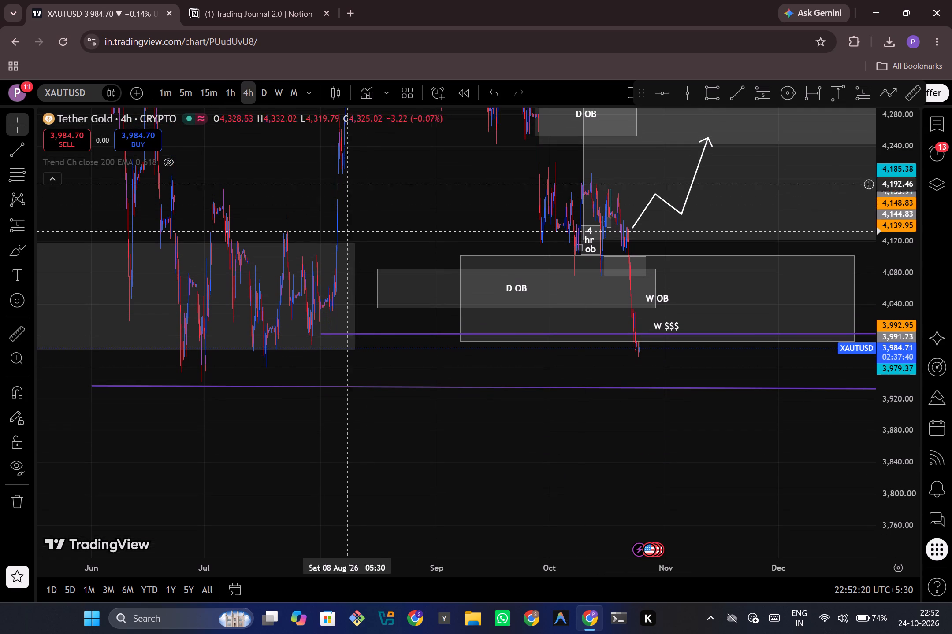
click(271, 94)
click(264, 94)
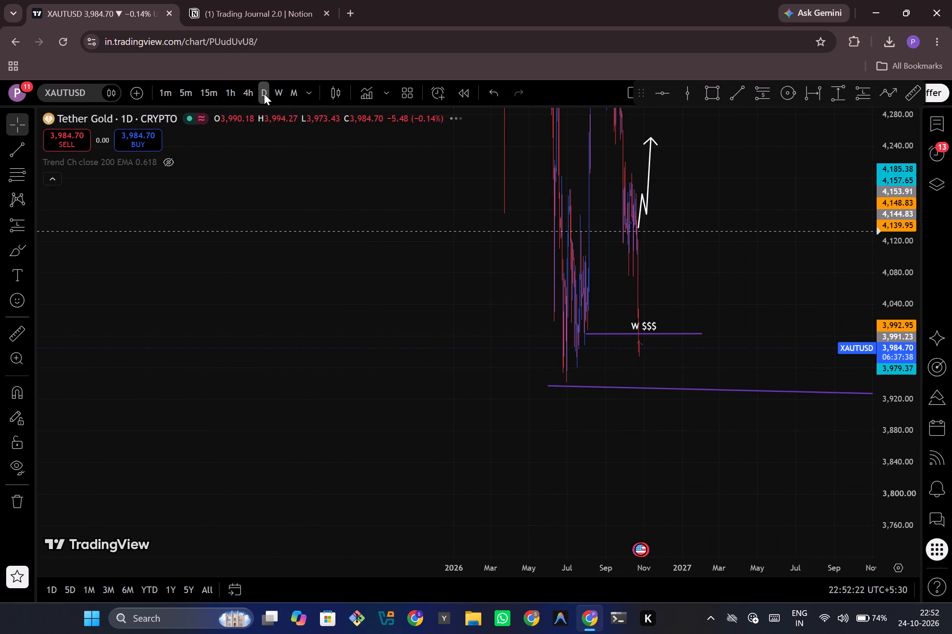
drag(892, 244, 938, 411)
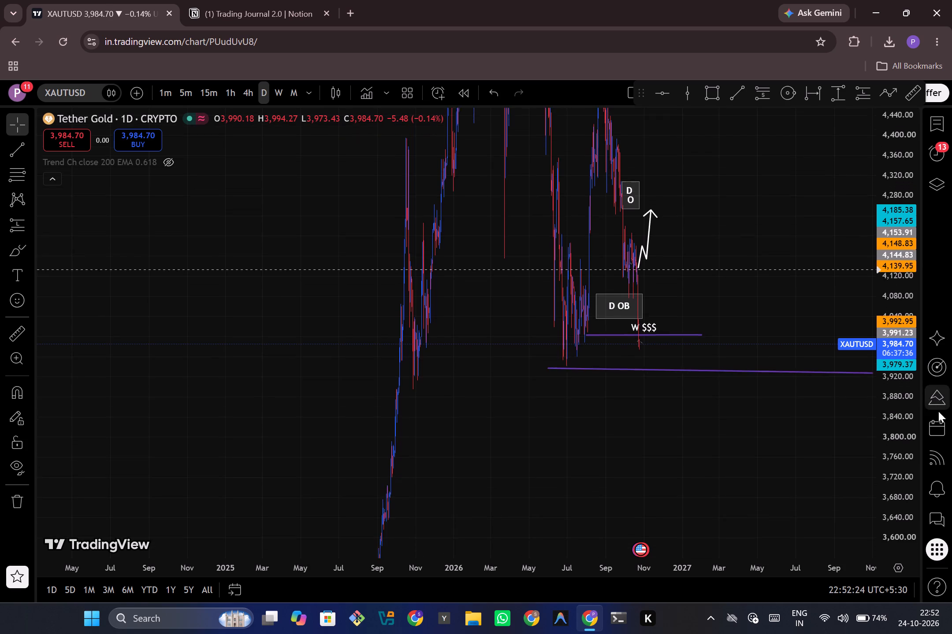
drag(938, 411, 949, 510)
Move the lowest purple trend line on the daily chart to run from about 3,856 on 7 Feb 2026 to 3,846 on 10 Jul 2027.
drag(605, 355, 530, 378)
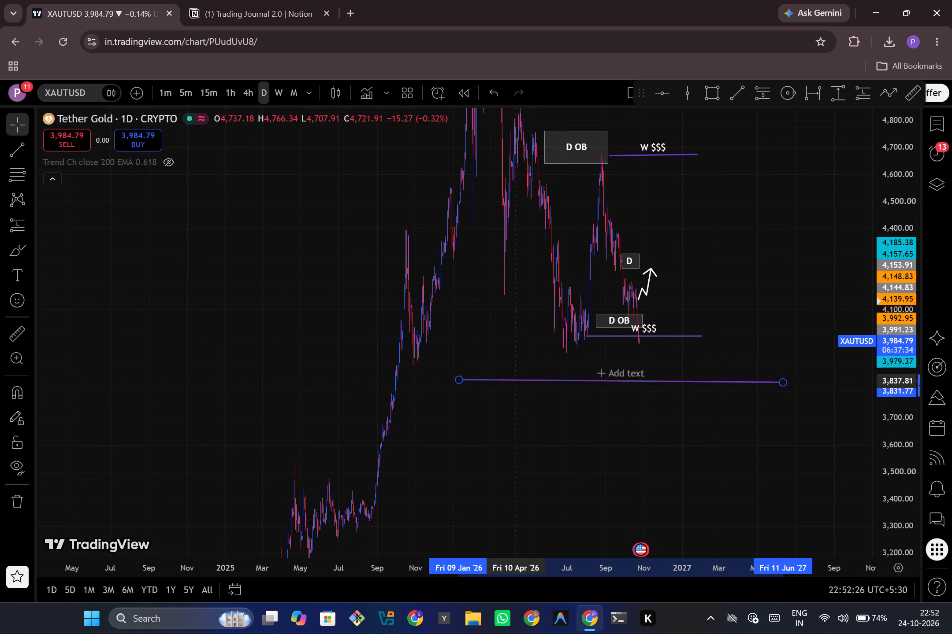
drag(530, 378, 534, 376)
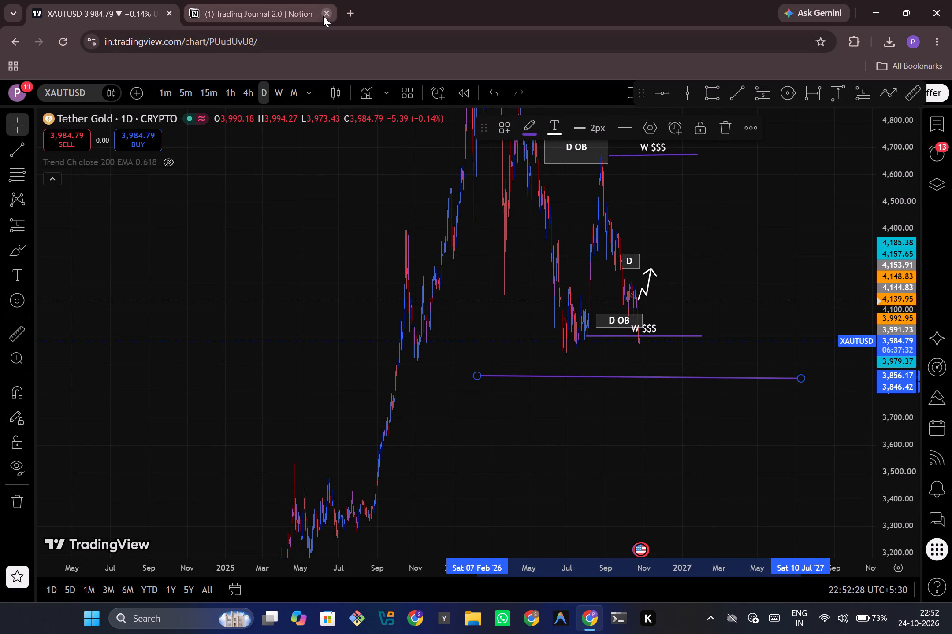
Open YouTube in a new browser tab and search for ALGO TRADING SMC.
click(348, 4)
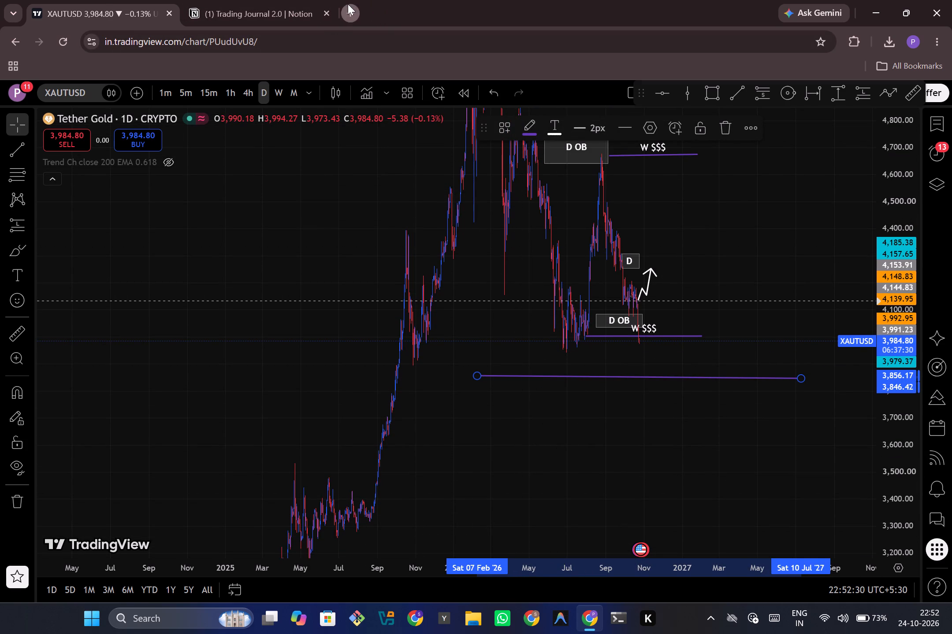
click(145, 409)
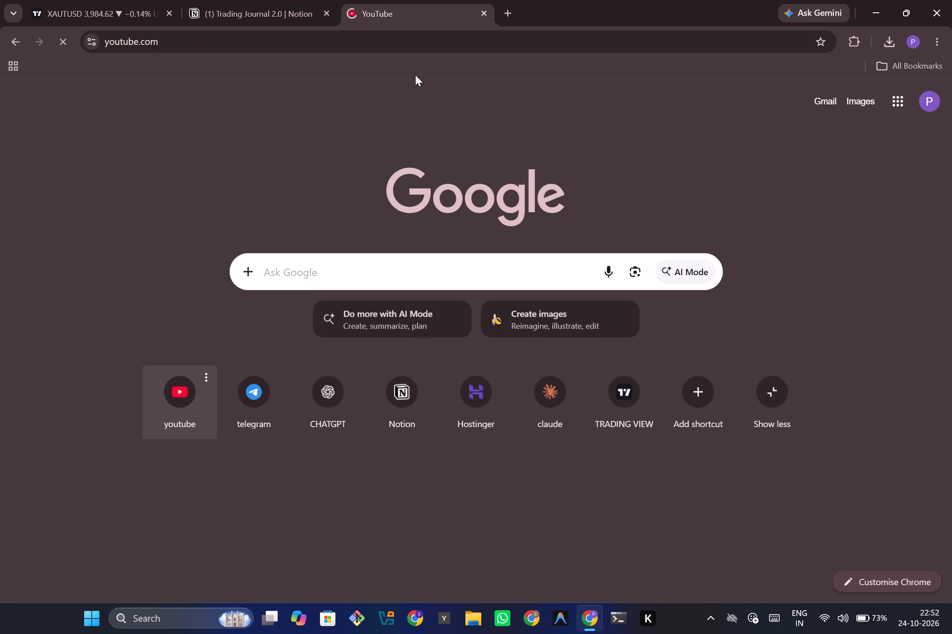
click(402, 87)
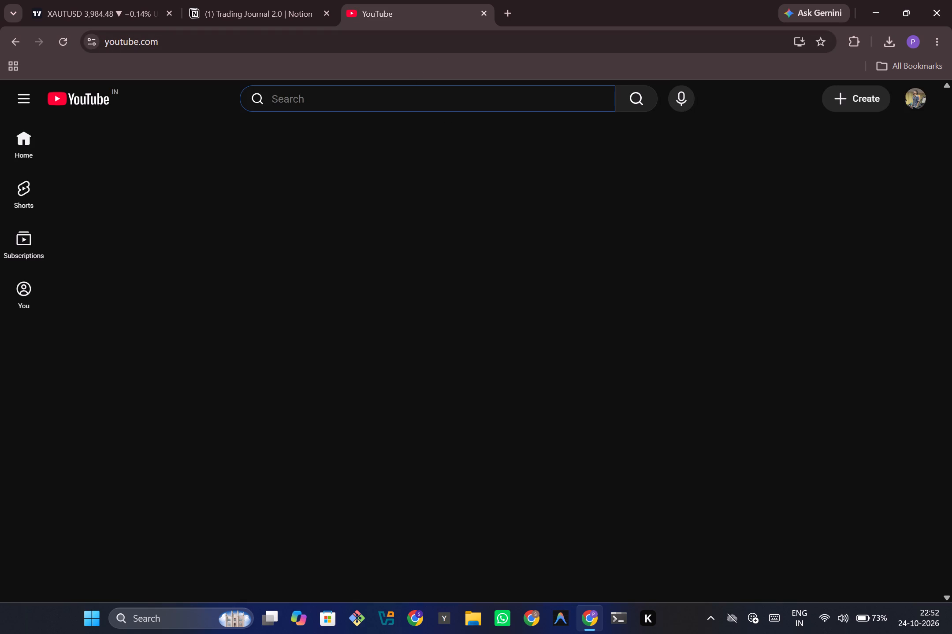
text(ALGO TRADING SMC)
key(Return)
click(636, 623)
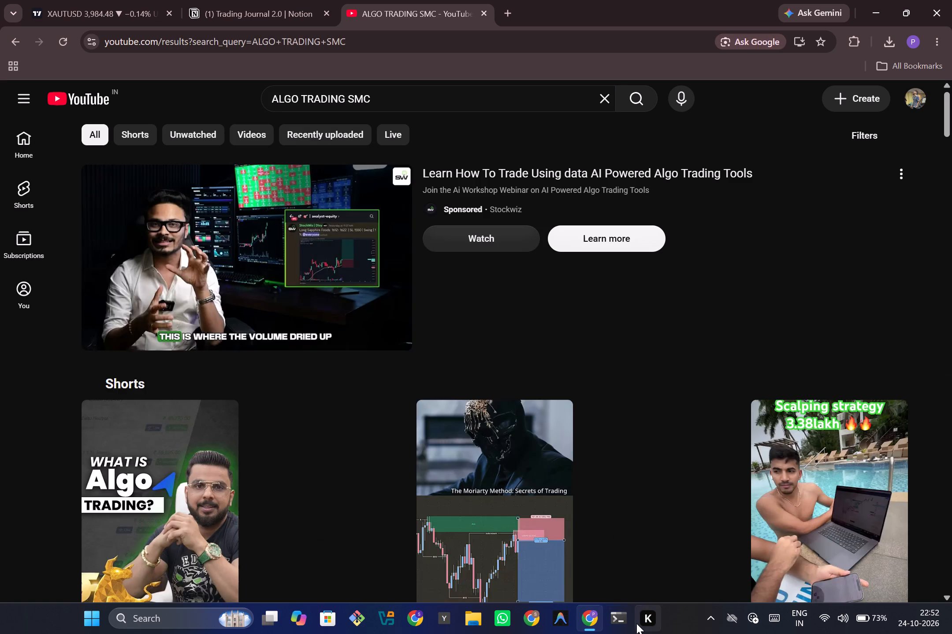
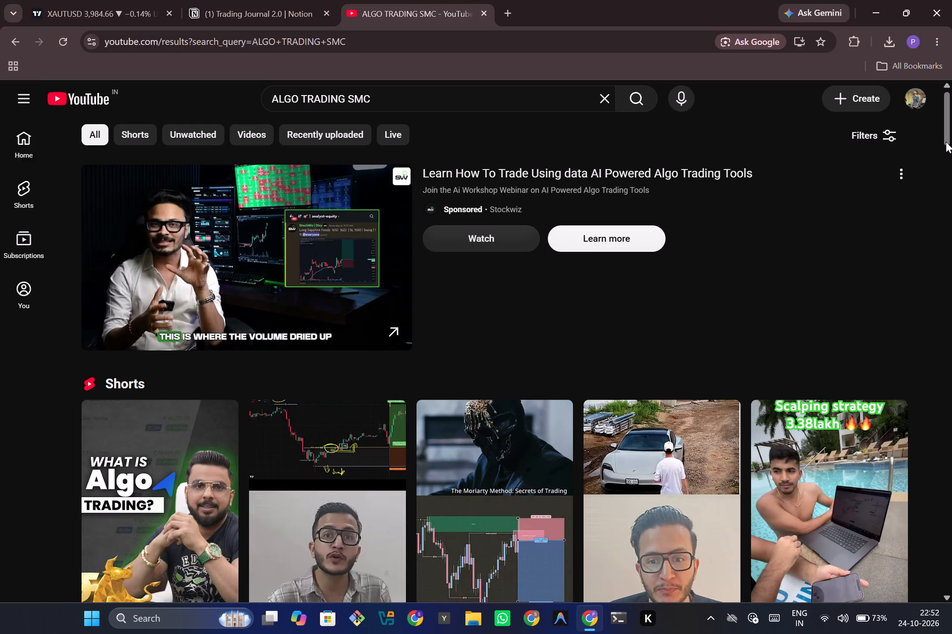
Look through the YouTube results for ALGO TRADING SMC to find a relevant strategy video.
drag(945, 121, 940, 180)
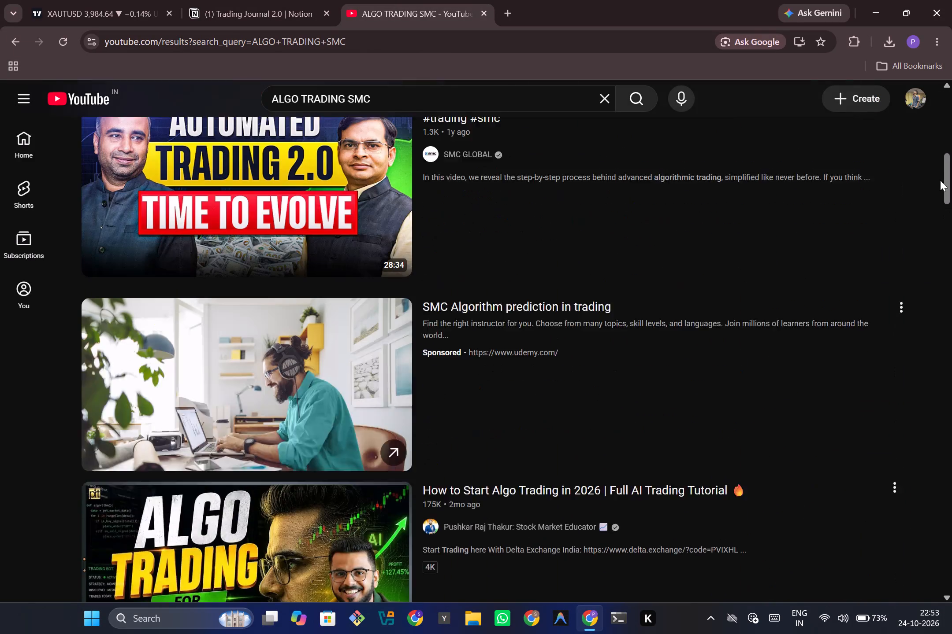
drag(940, 180, 940, 178)
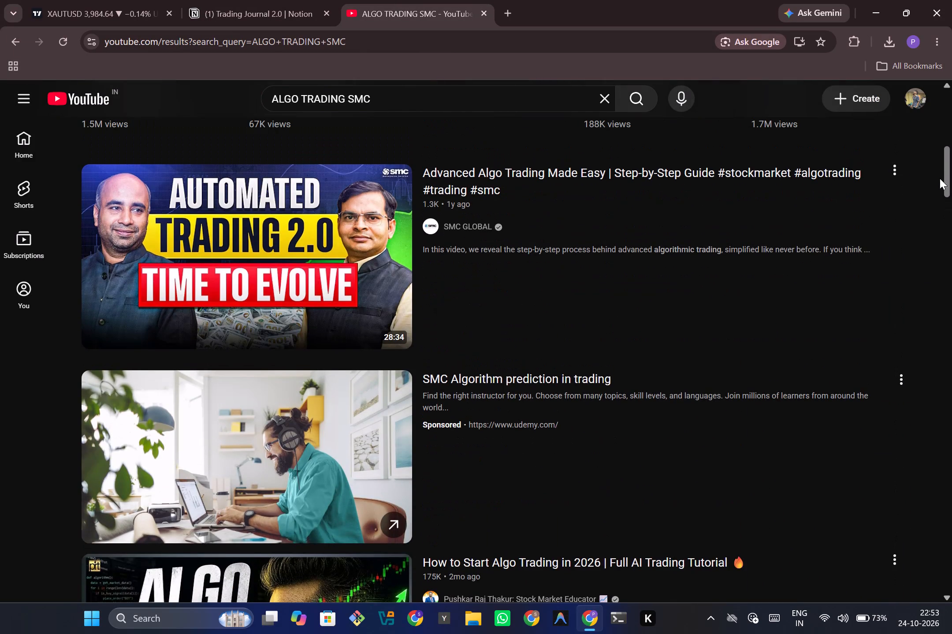
drag(940, 178, 934, 199)
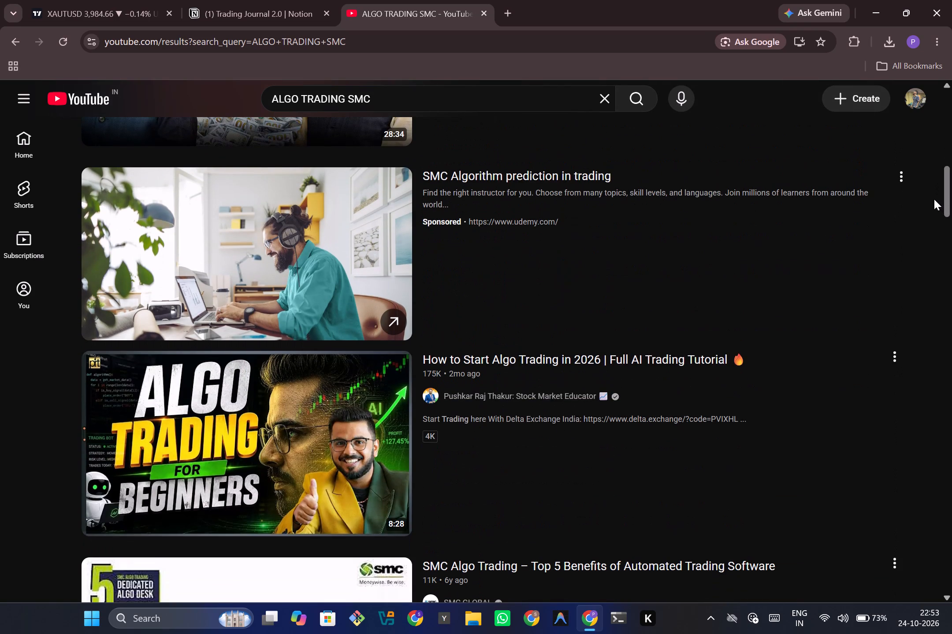
drag(934, 199, 930, 217)
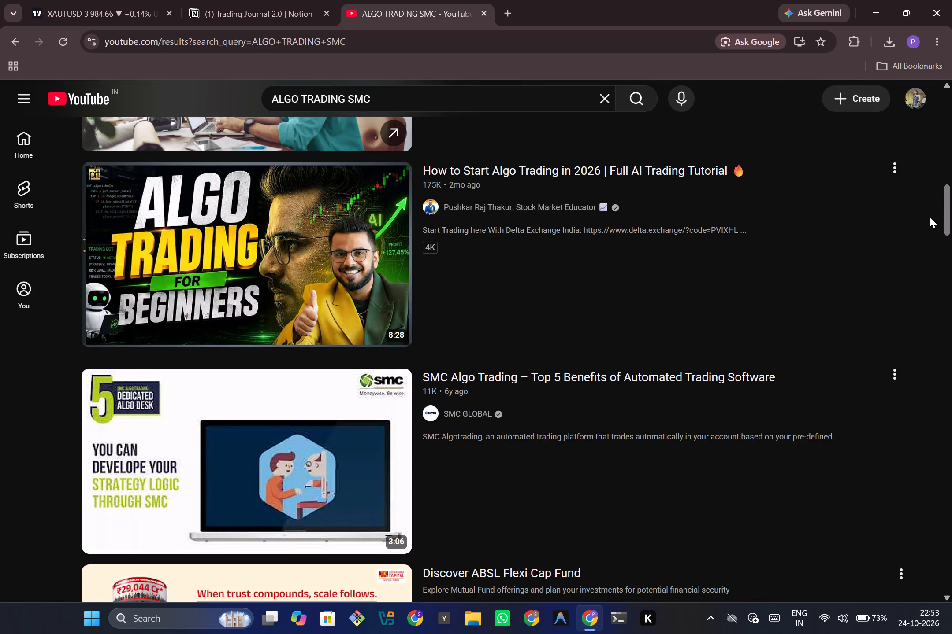
drag(930, 217, 923, 288)
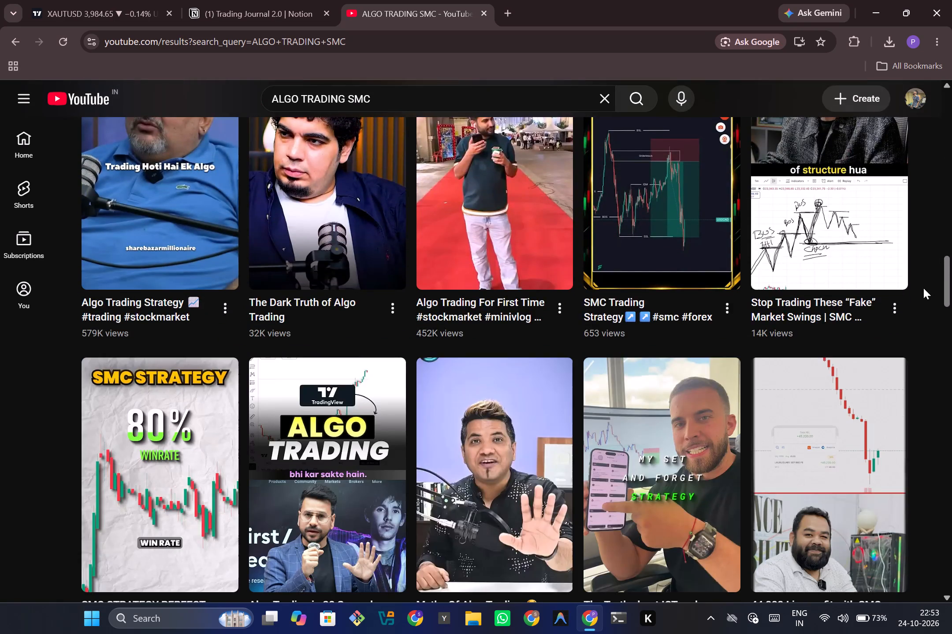
drag(923, 288, 919, 348)
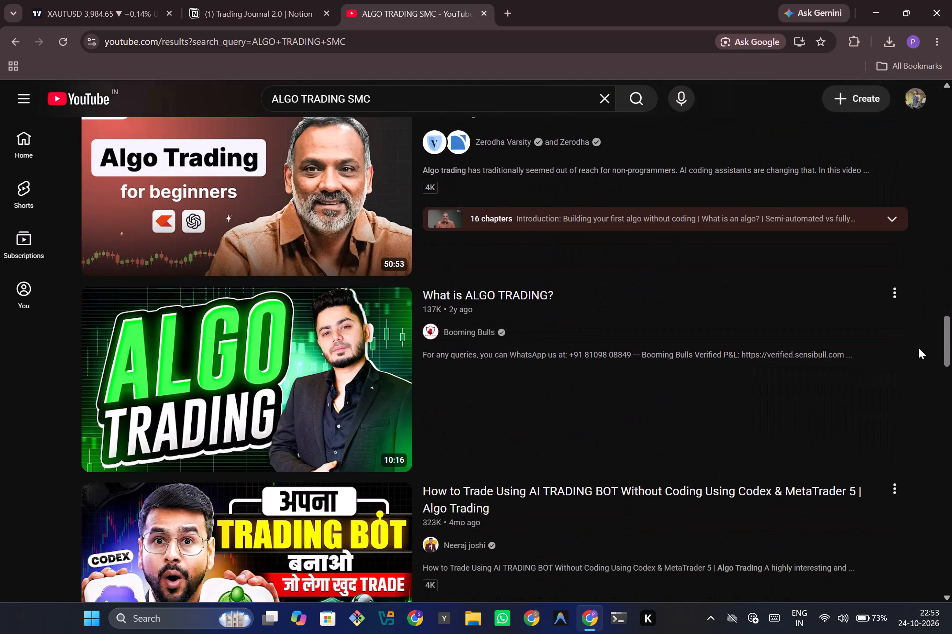
drag(919, 348, 919, 340)
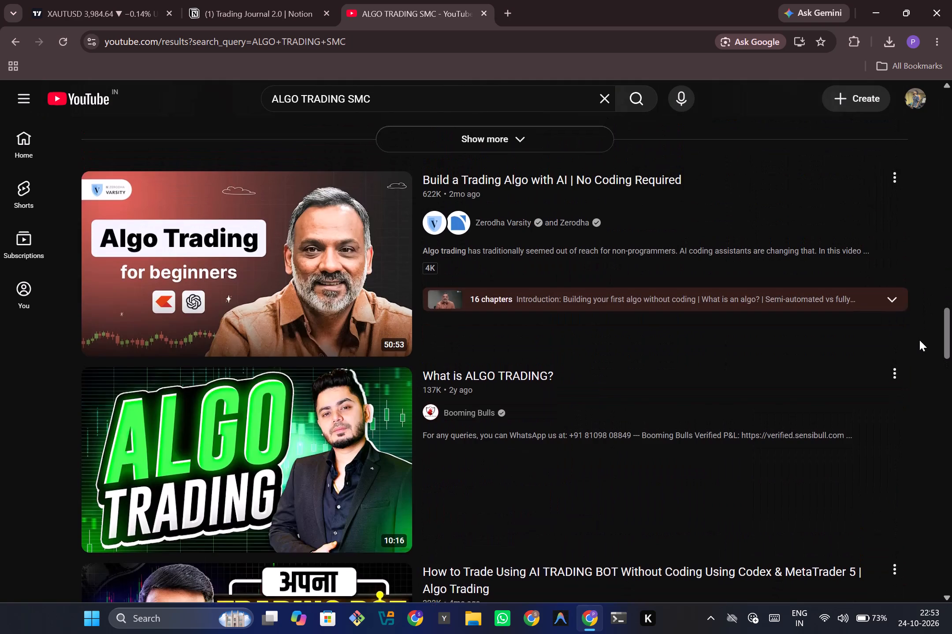
drag(919, 340, 914, 375)
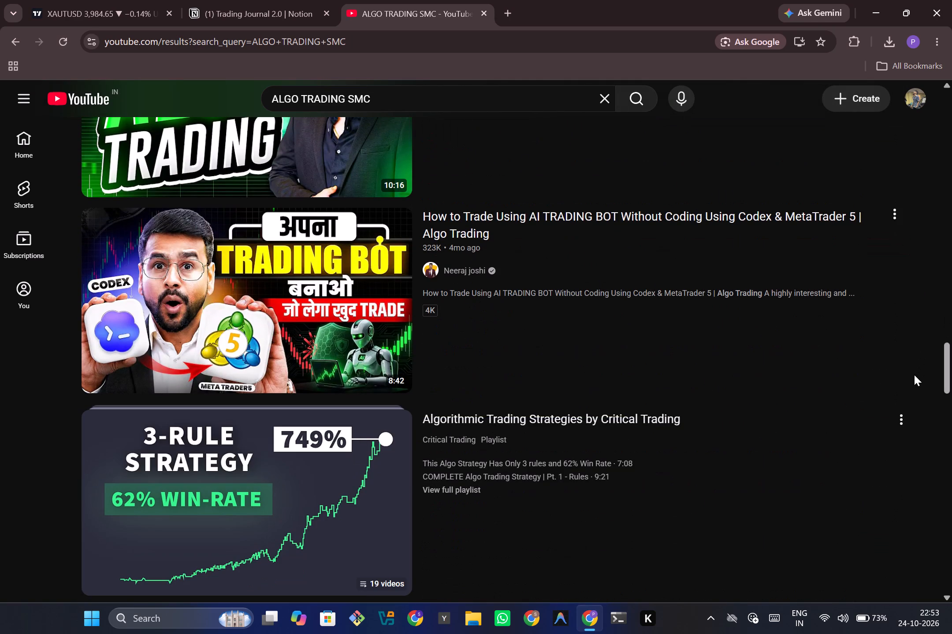
drag(951, 352, 951, 383)
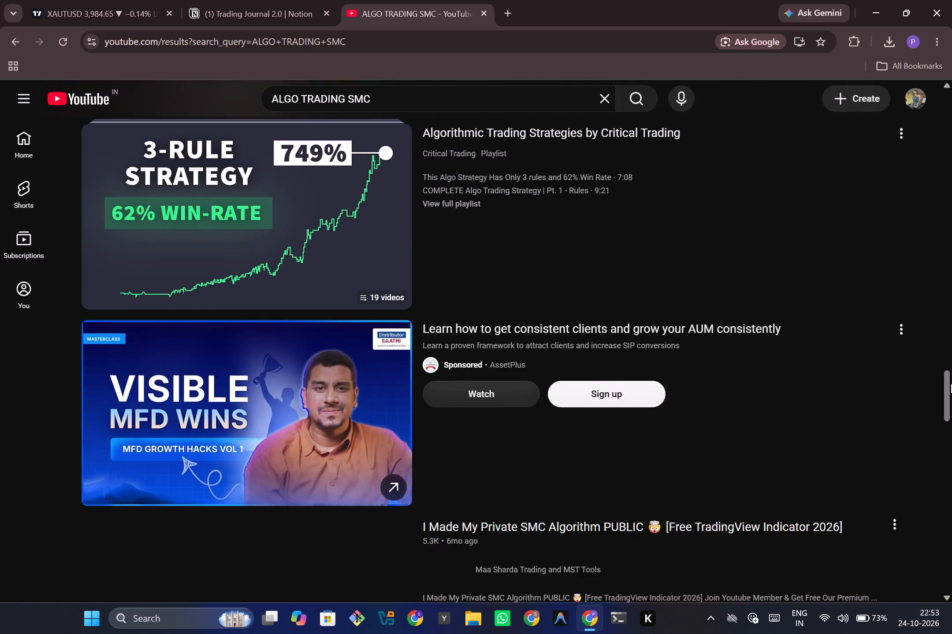
drag(951, 383, 949, 422)
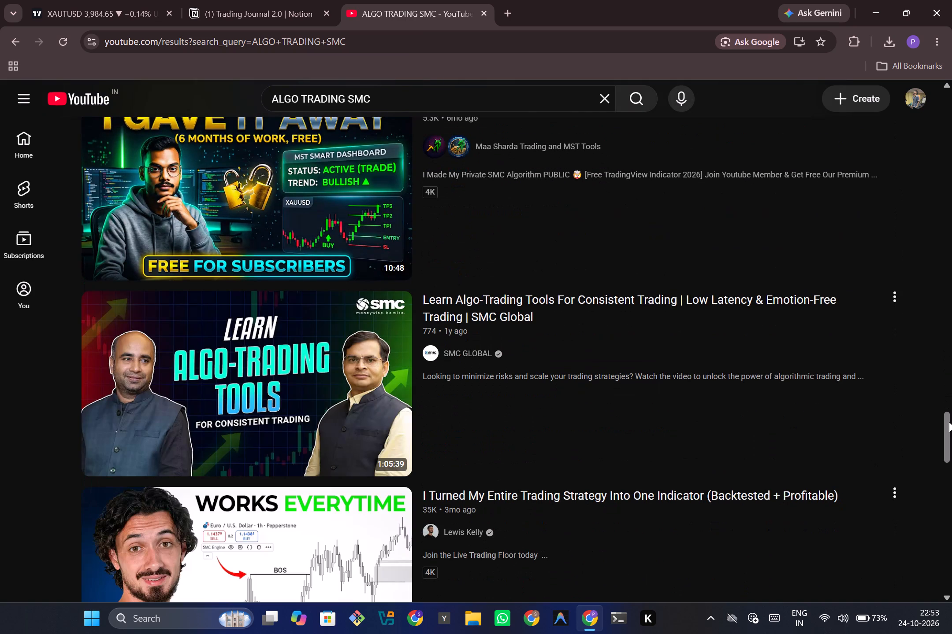
drag(949, 422, 948, 449)
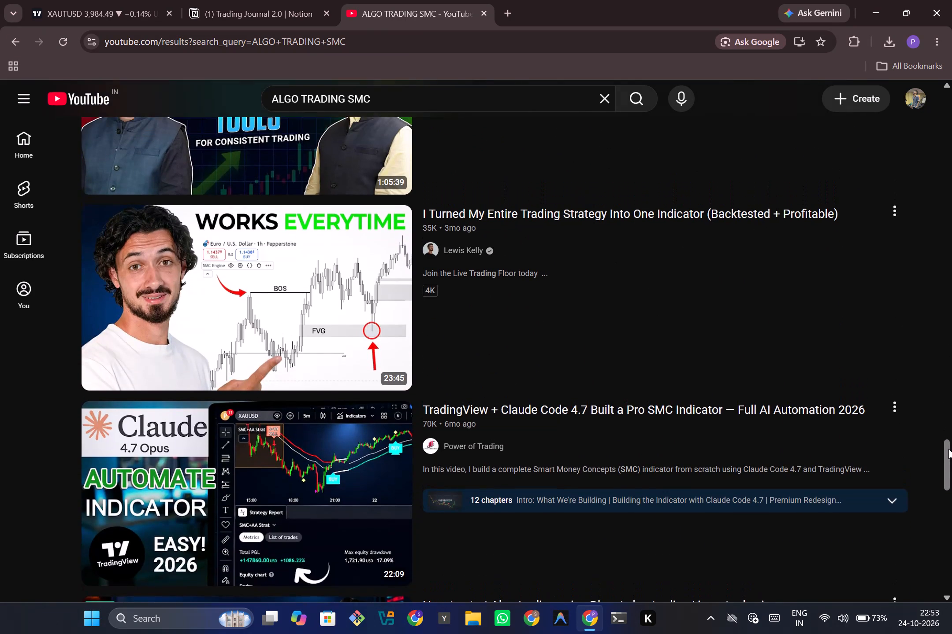
drag(948, 449, 947, 445)
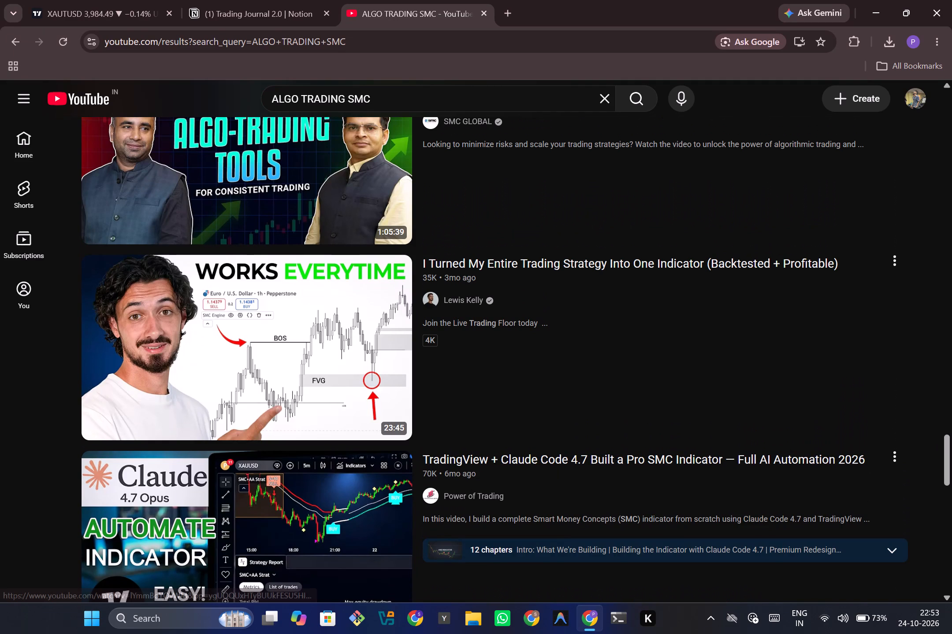
Open the video "I Turned My Entire Trading Strategy Into One Indicator (Backtested + Profitable)".
click(196, 337)
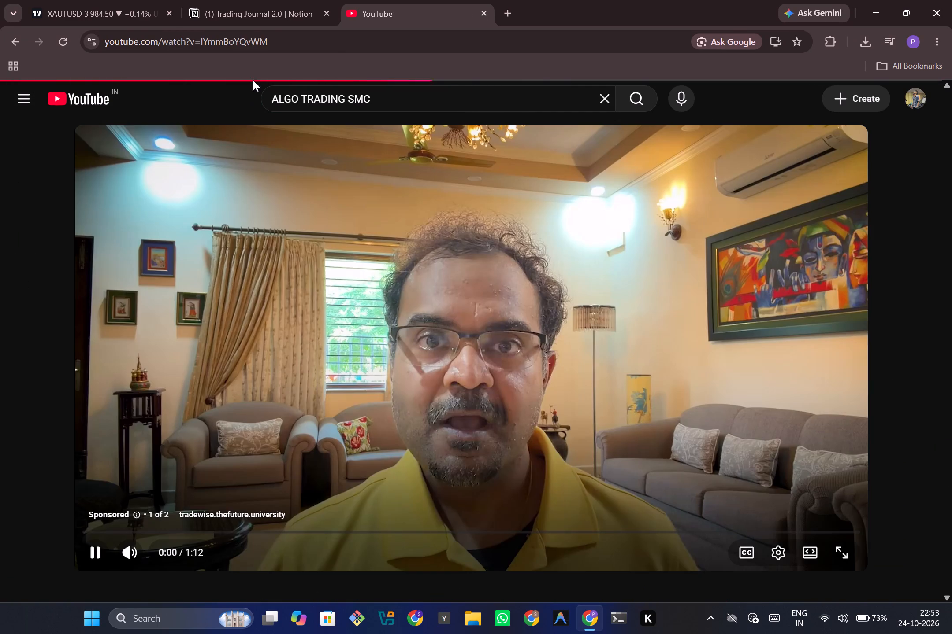
Switch to the Trading Journal 2.0 page in Notion and review the journal table's columns through to Followed Plan.
click(269, 0)
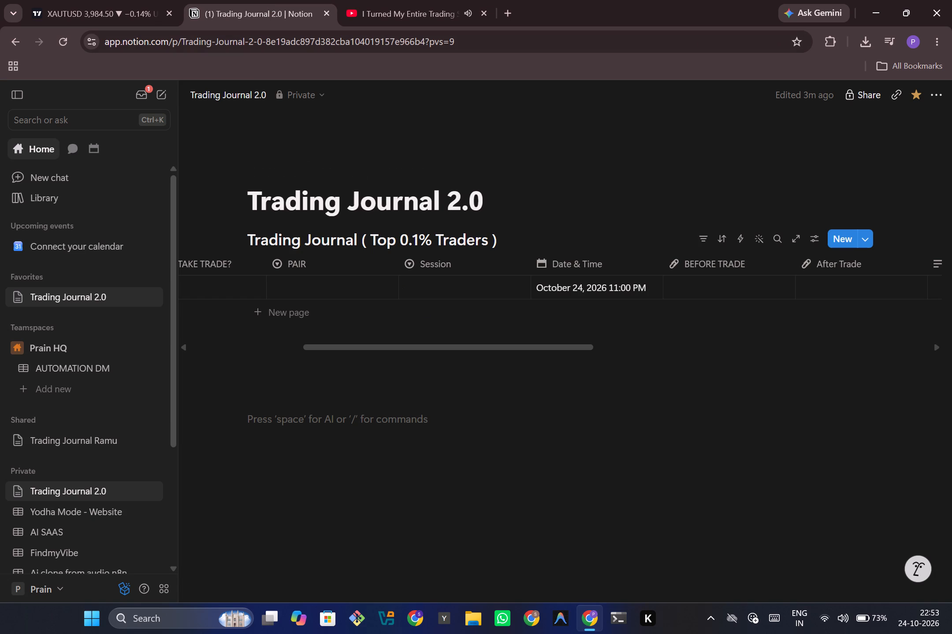
drag(493, 350, 584, 340)
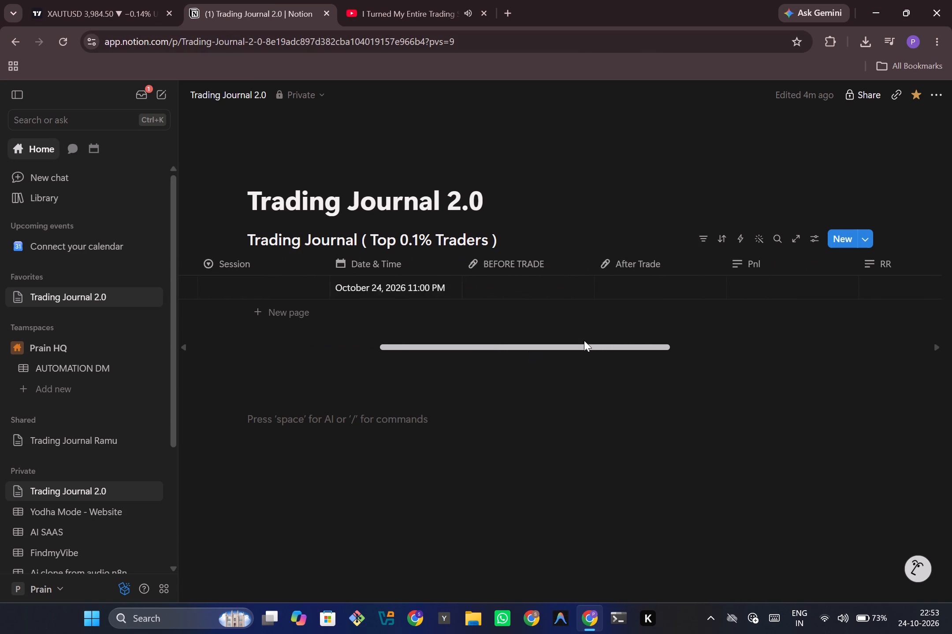
drag(584, 340, 766, 381)
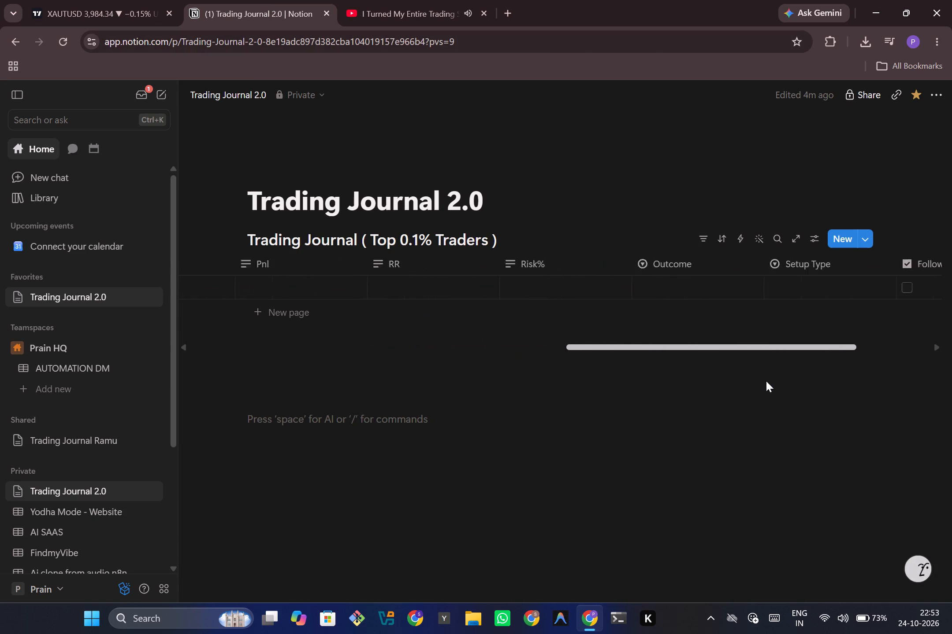
drag(766, 381, 854, 431)
Return to the YouTube video, skip the advert, adjust the volume, watch the opening of the strategy introduction and pause it.
click(430, 0)
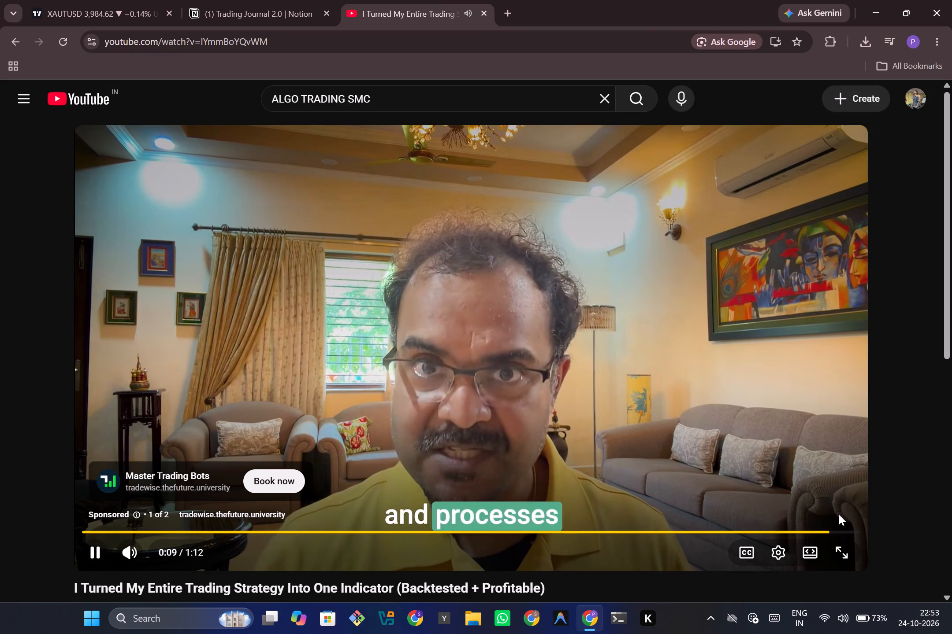
click(839, 514)
click(839, 514)
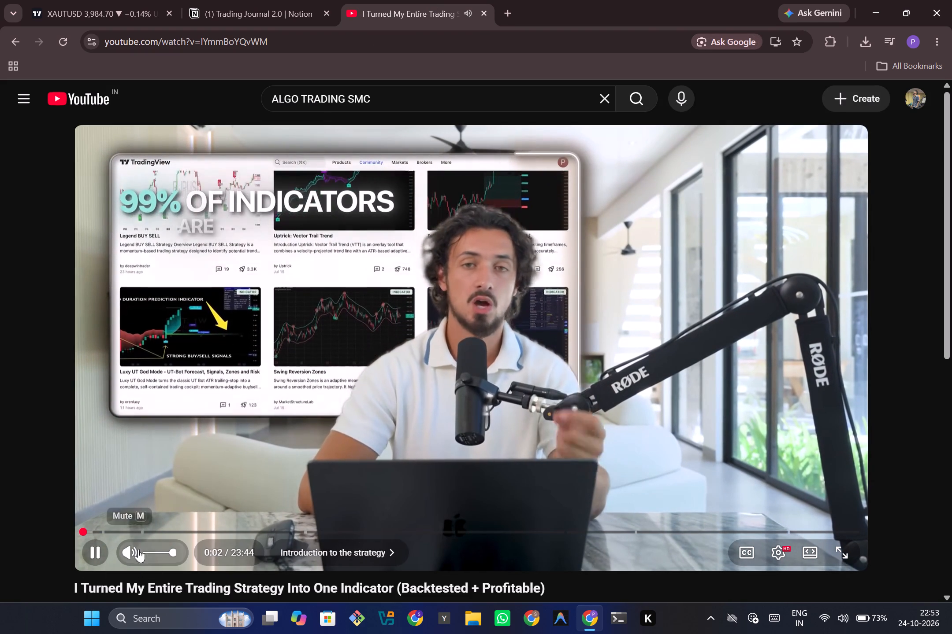
drag(171, 554, 178, 554)
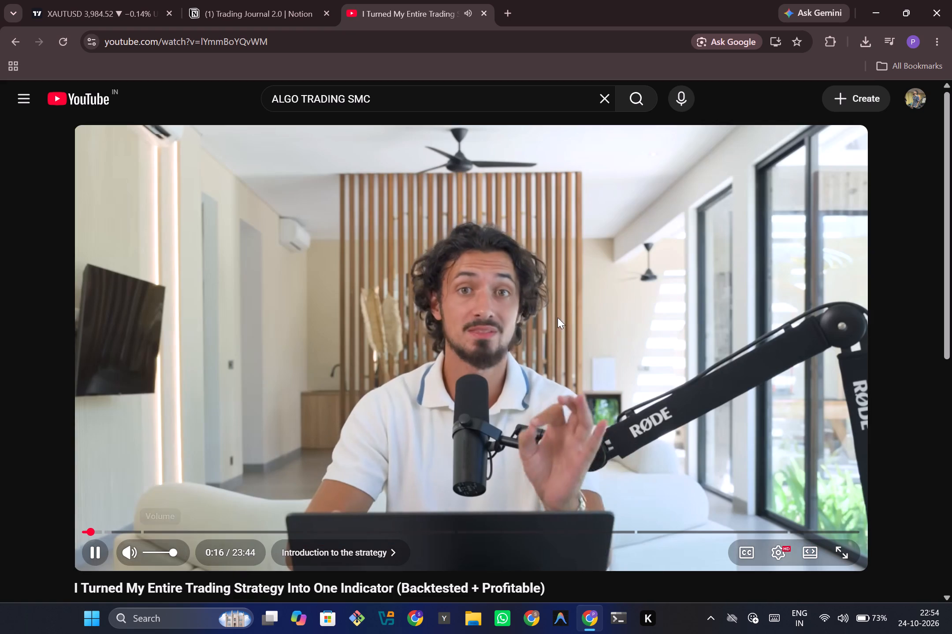
click(618, 308)
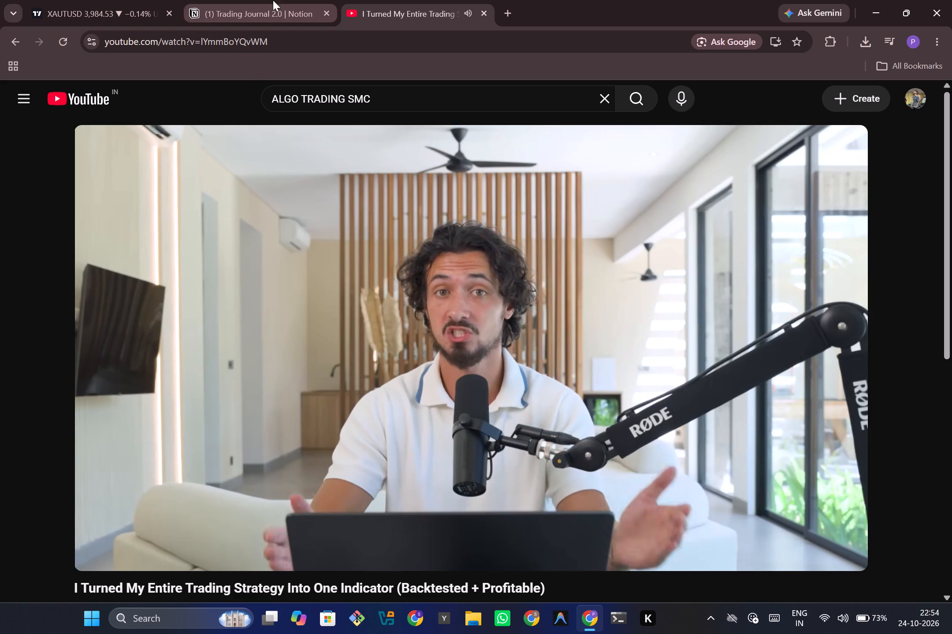
Go back to Trading Journal 2.0 in Notion and review the table's columns from Followed Plan back to Name.
click(273, 0)
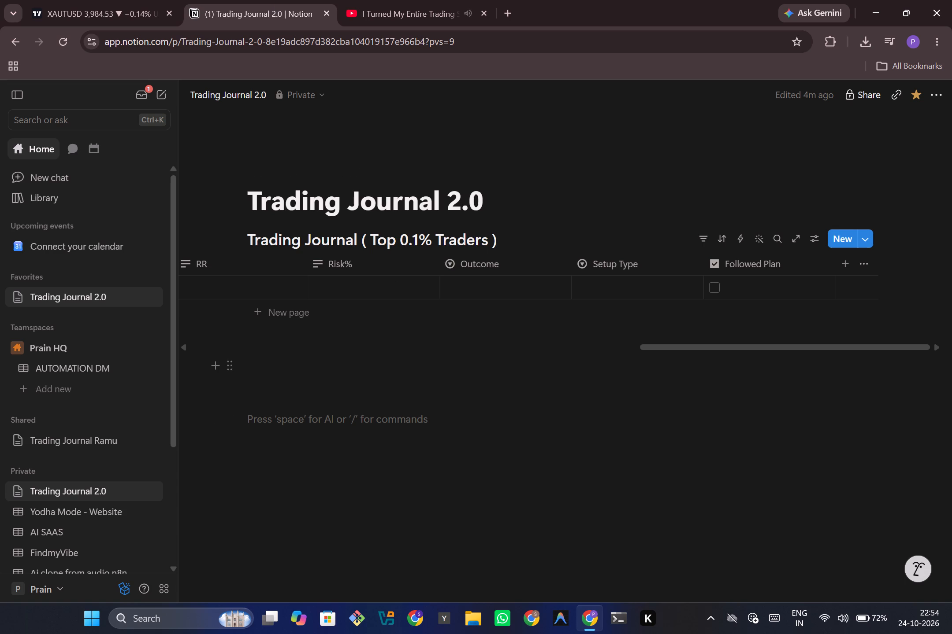
drag(677, 349, 280, 379)
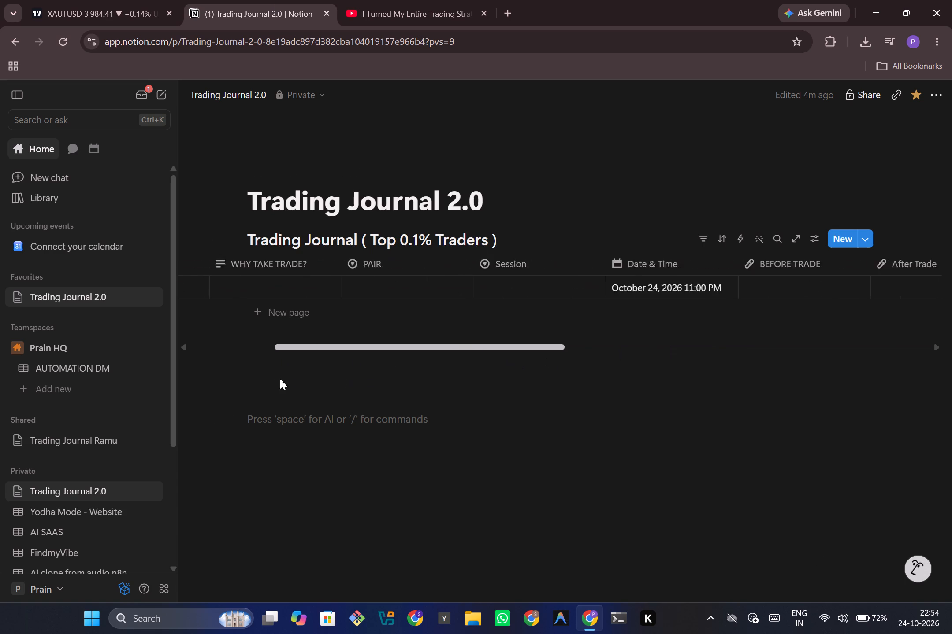
drag(280, 379, 238, 378)
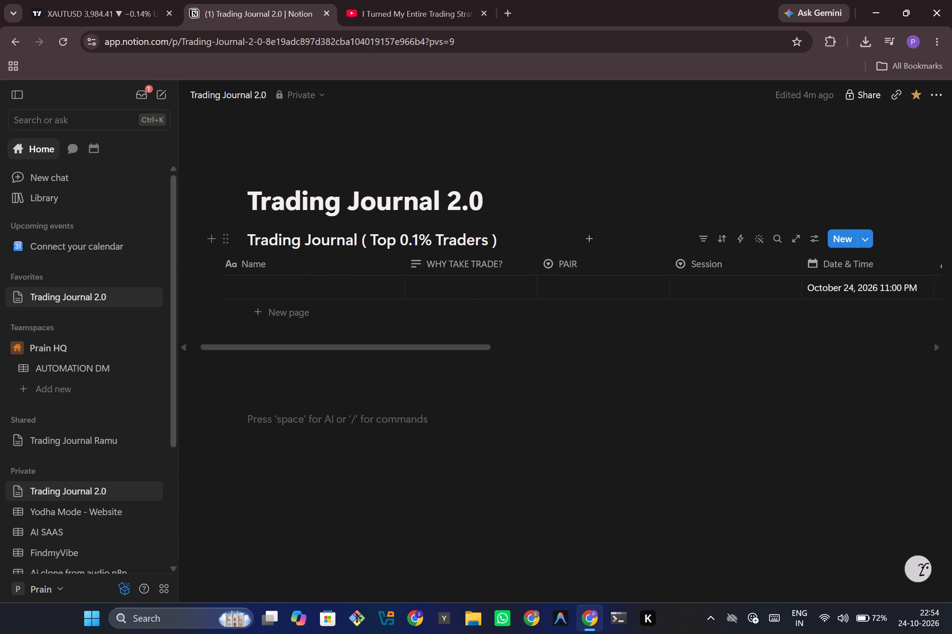
Switch to the XAUTUSD chart on TradingView and set it to the 15-minute timeframe.
click(418, 0)
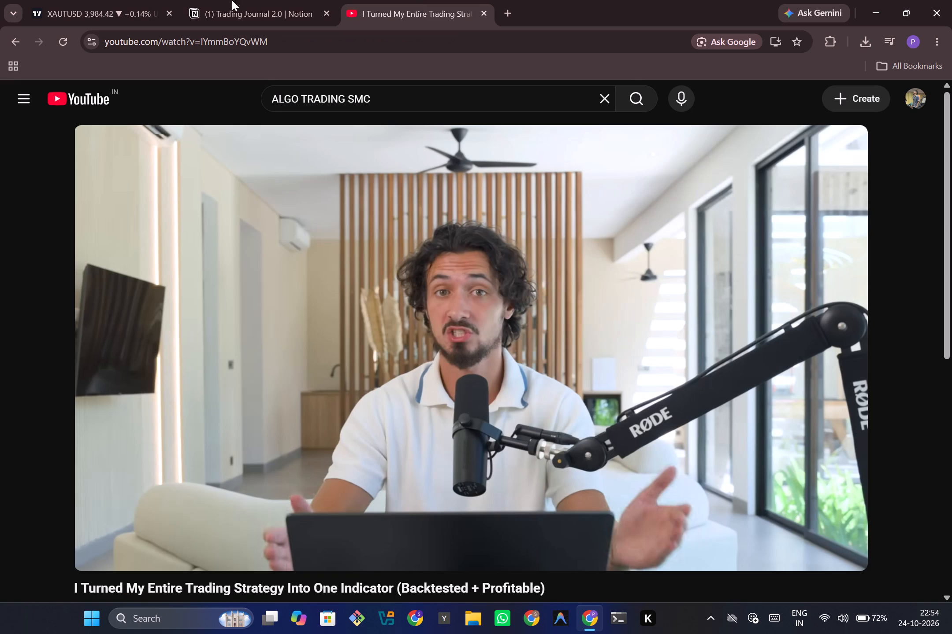
click(66, 0)
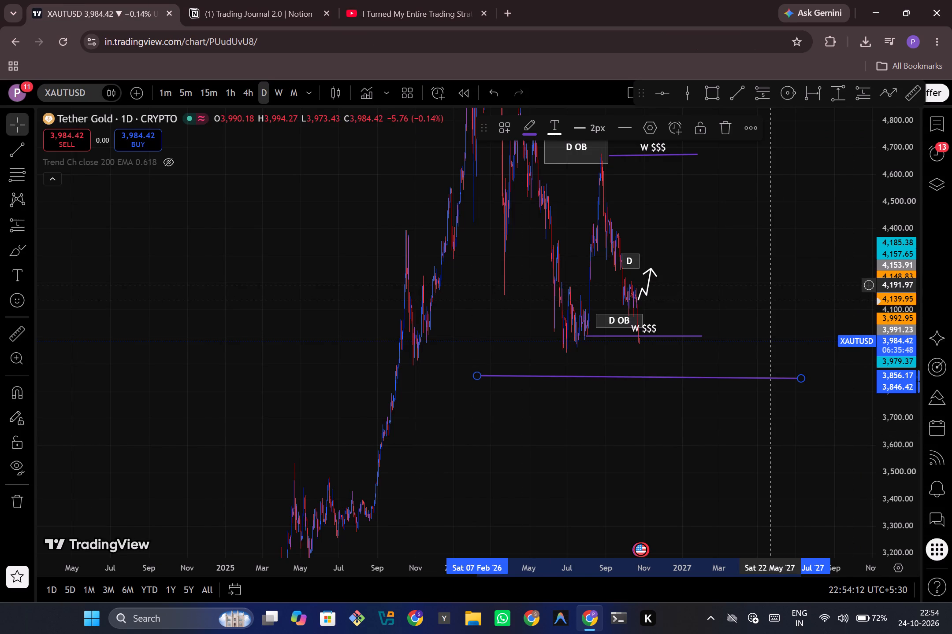
scroll(770, 285, left, 1)
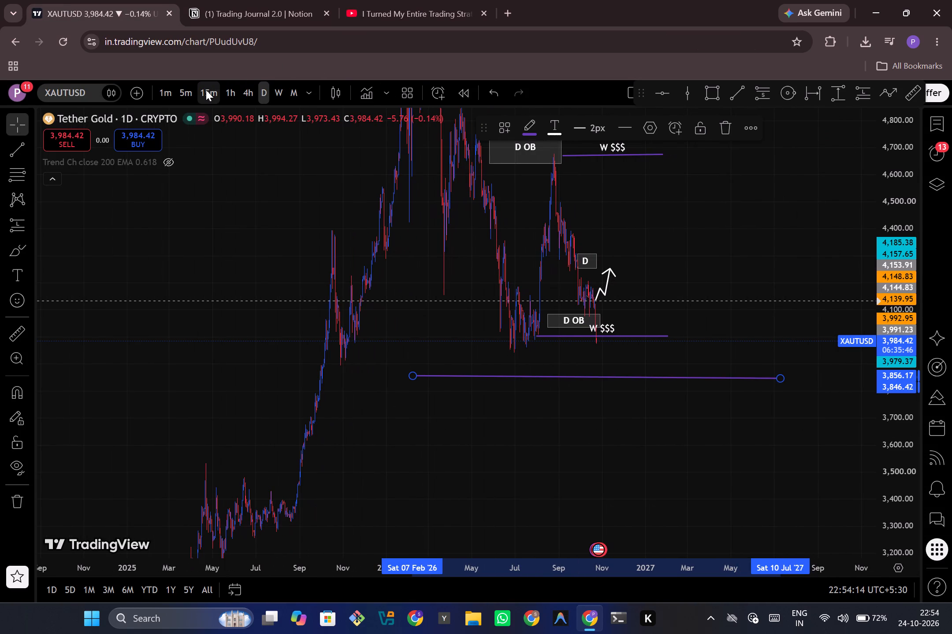
click(206, 90)
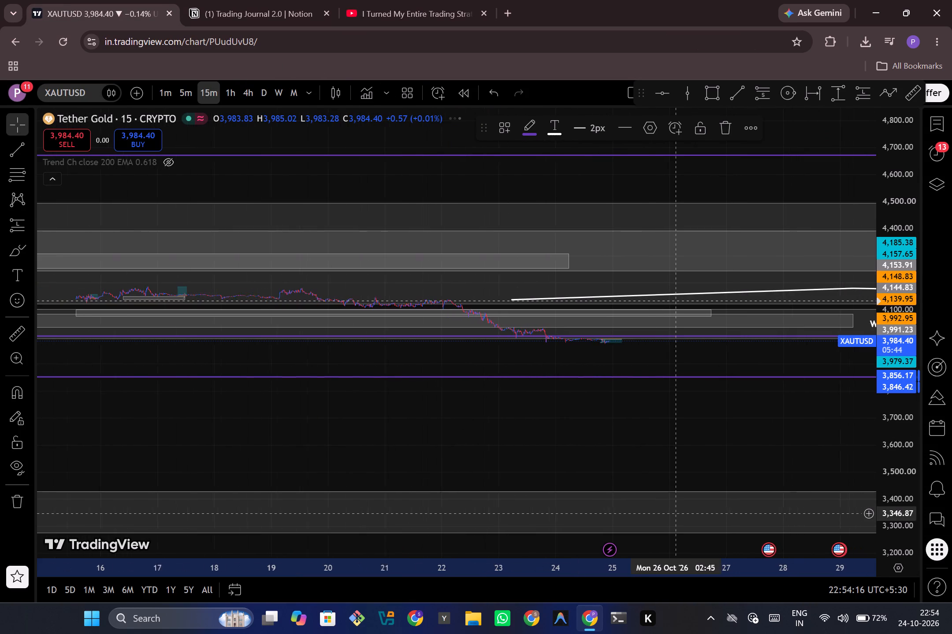
Deselect the purple trend line and examine the latest 15-minute price action around the short position drawing near 24–25 October.
drag(896, 224, 934, 65)
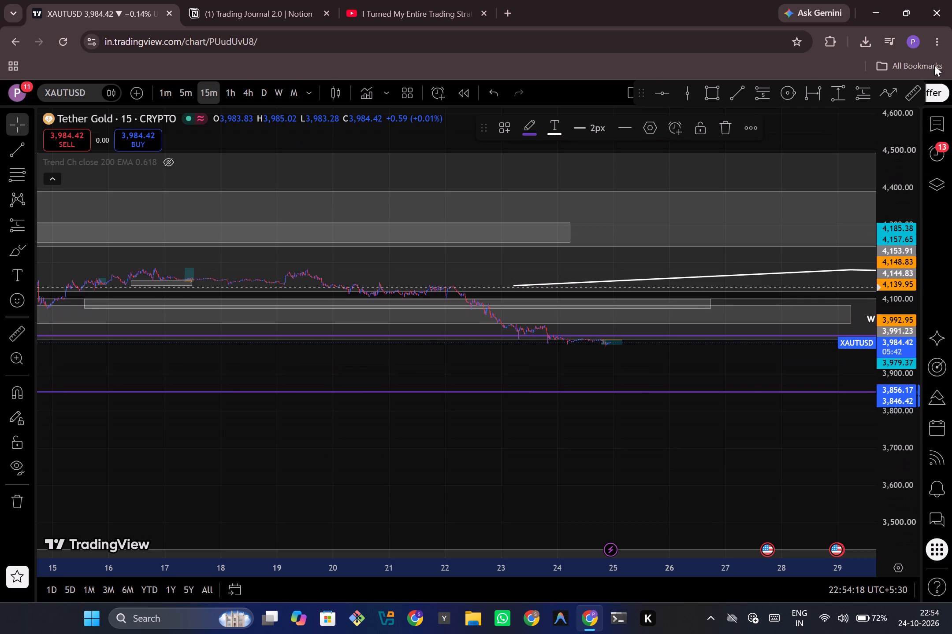
drag(934, 65, 933, 0)
scroll(895, 232, up, 1)
drag(893, 363, 894, 130)
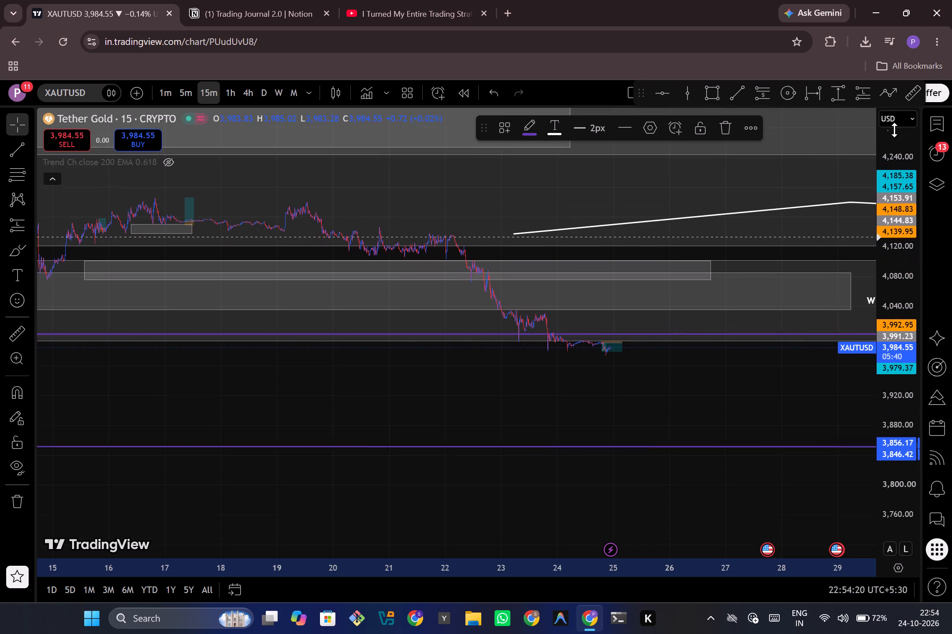
drag(894, 130, 880, 0)
drag(896, 329, 892, 94)
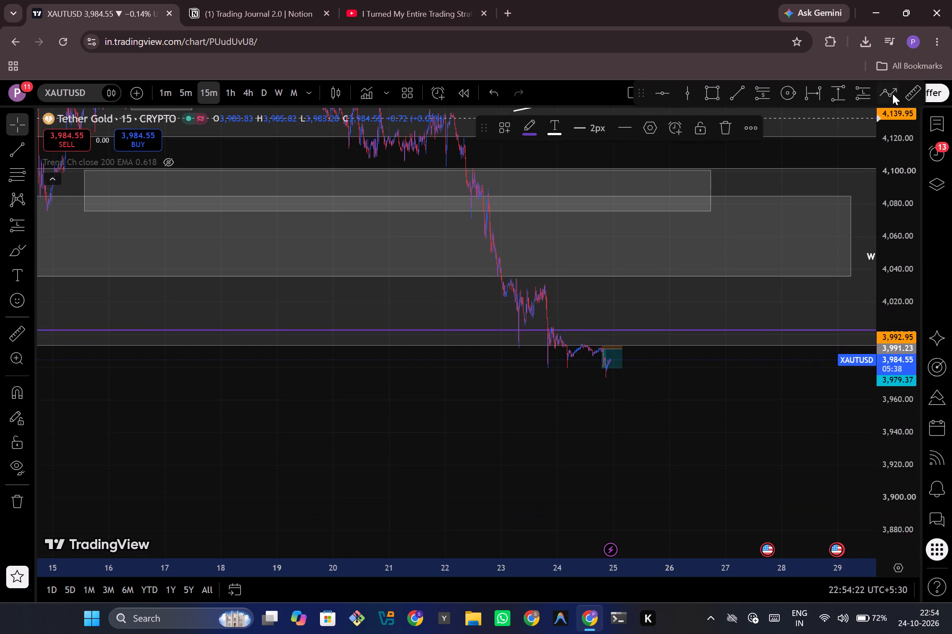
drag(892, 94, 897, 0)
drag(904, 307, 917, 125)
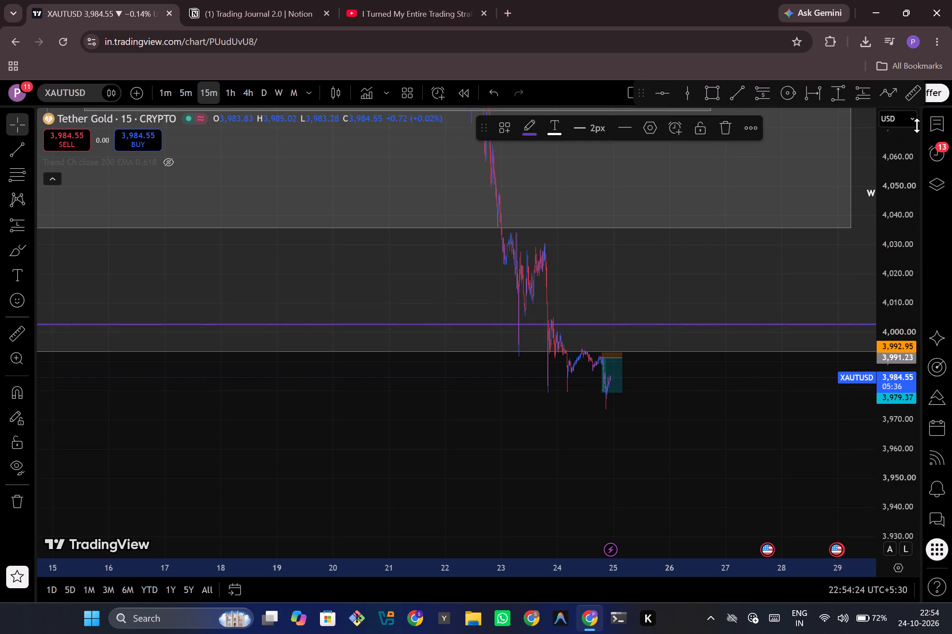
click(709, 457)
click(622, 577)
drag(609, 566, 583, 567)
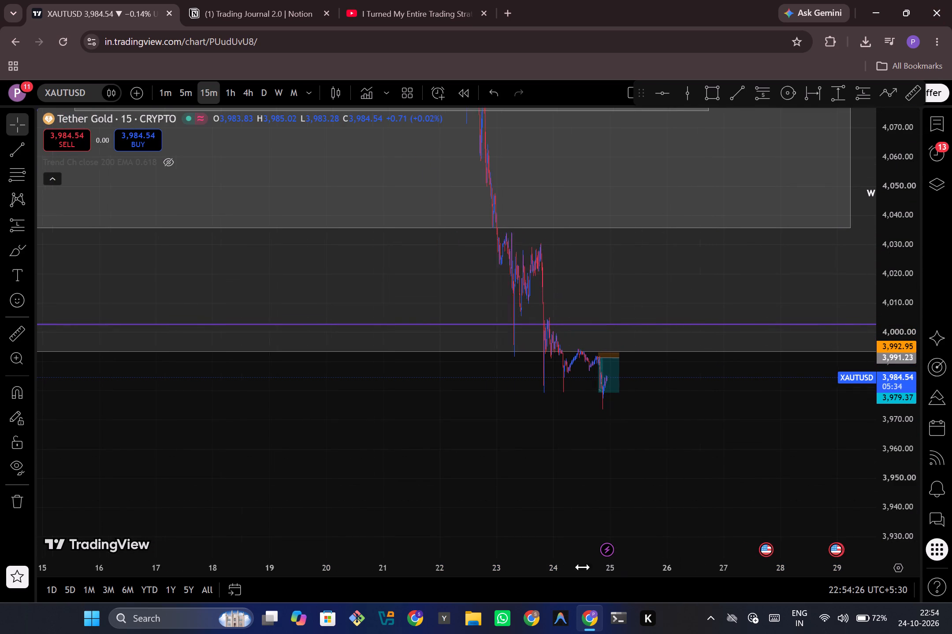
drag(583, 567, 452, 565)
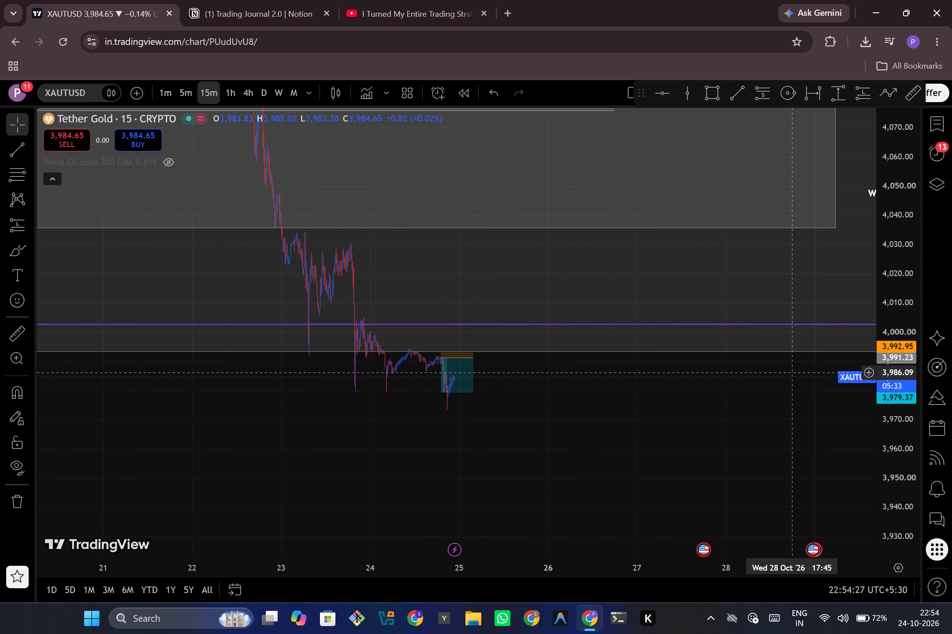
drag(896, 323, 903, 80)
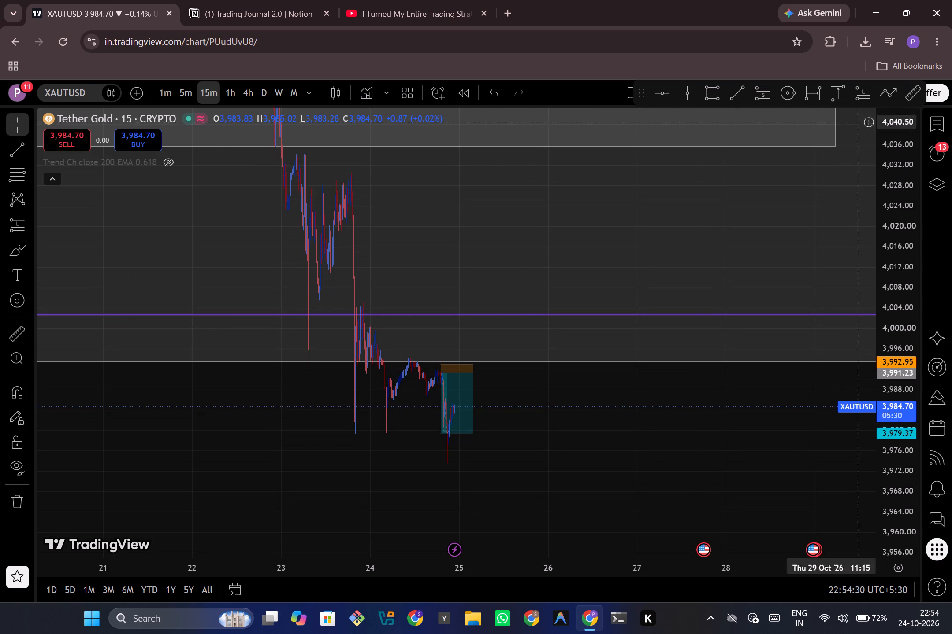
drag(484, 389, 549, 406)
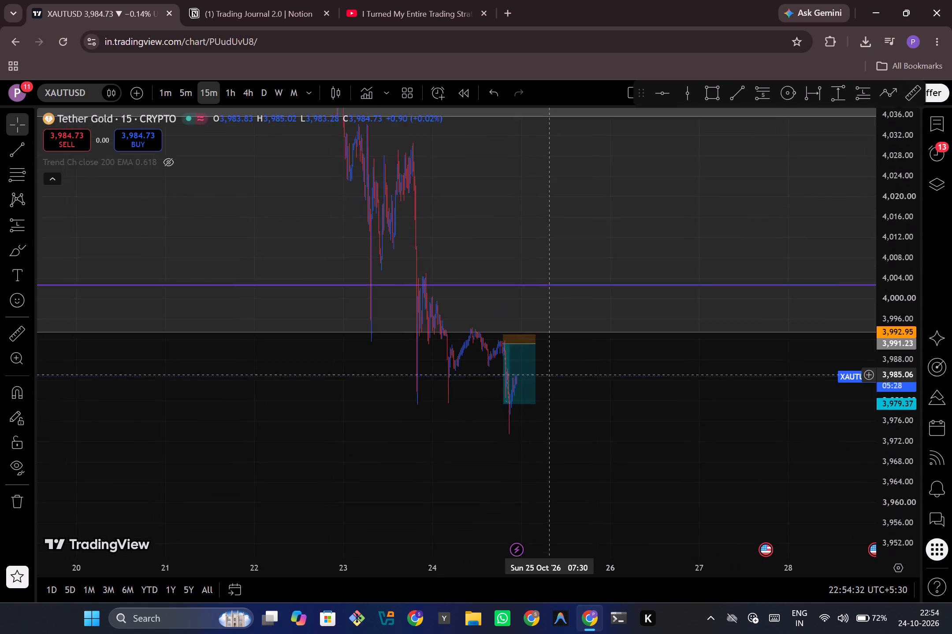
Raise the stop level of the short position drawing near 24–25 October to about 3,995.94, keeping its entry and target levels, and deselect it.
drag(549, 406, 510, 364)
click(510, 364)
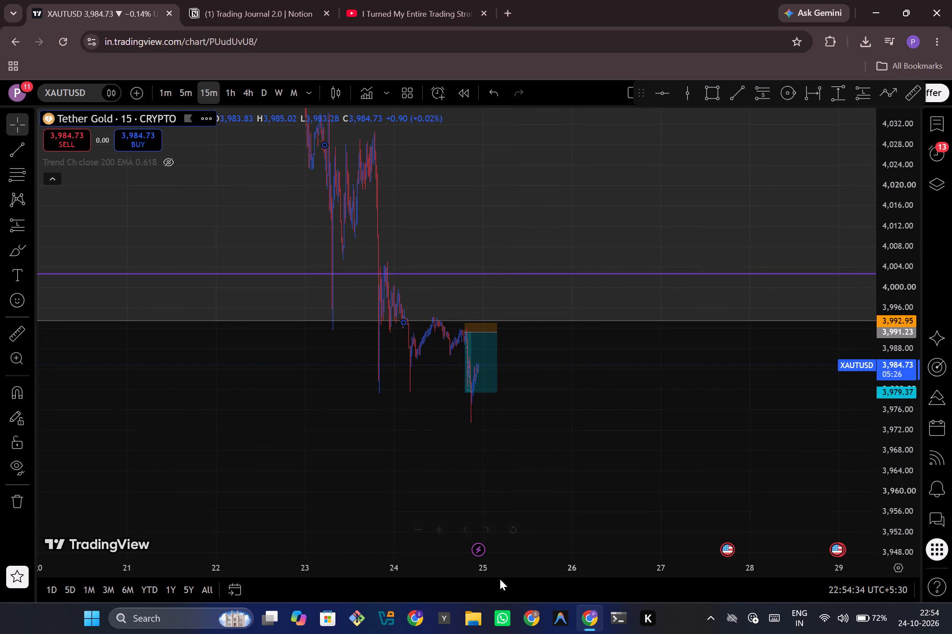
drag(464, 568, 294, 579)
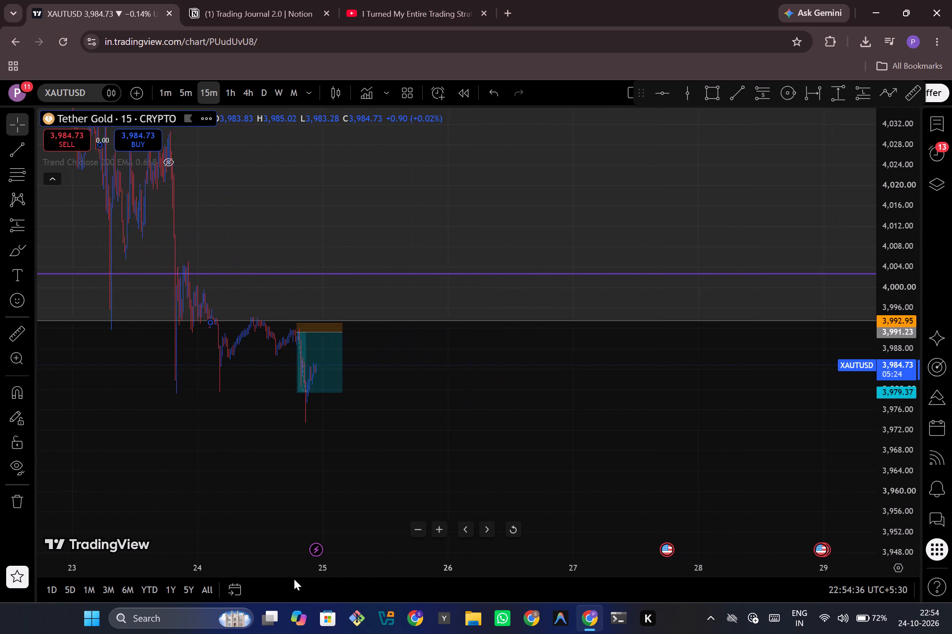
drag(294, 579, 251, 579)
drag(283, 466, 361, 509)
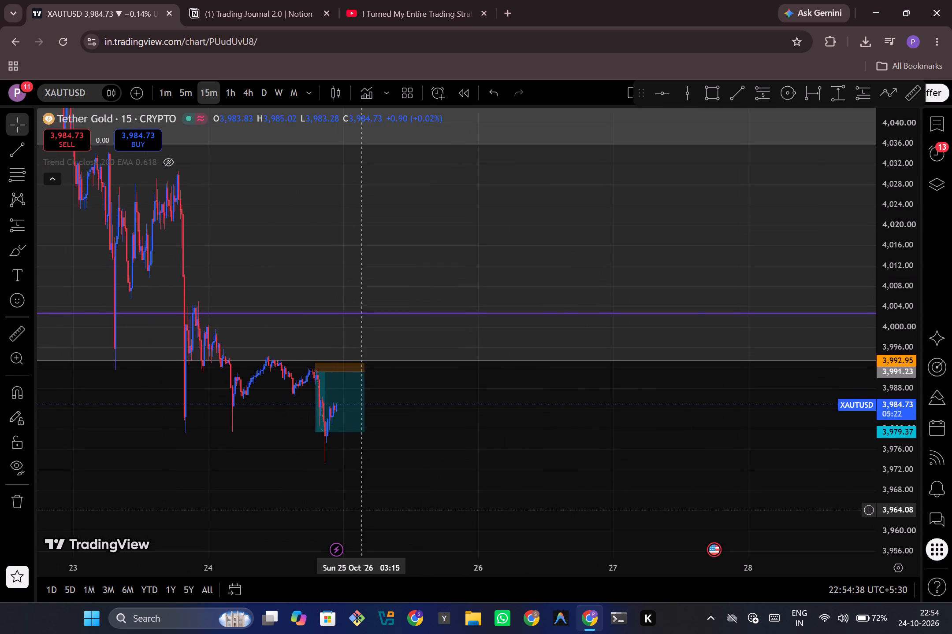
drag(361, 509, 361, 509)
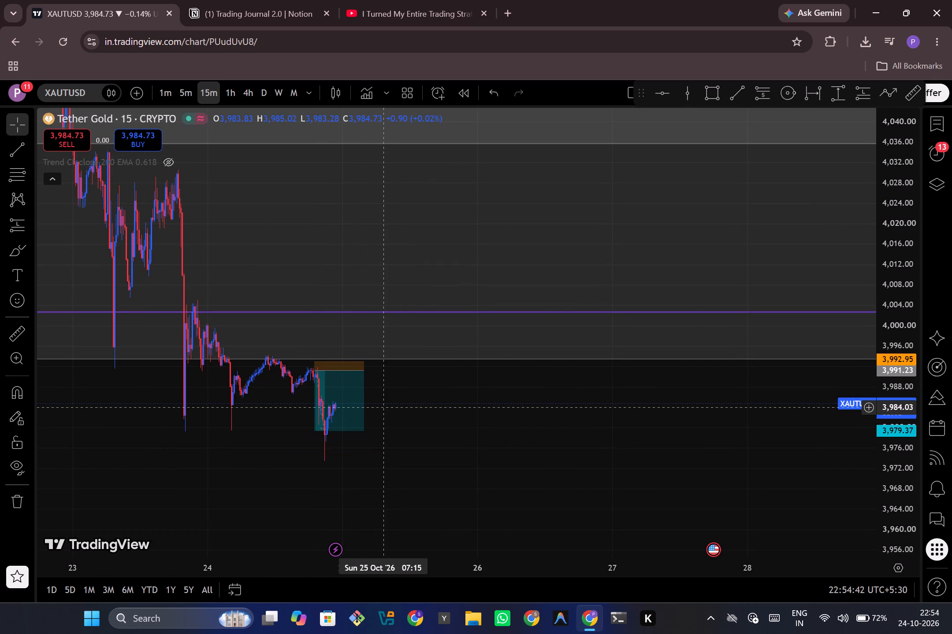
drag(389, 408, 390, 398)
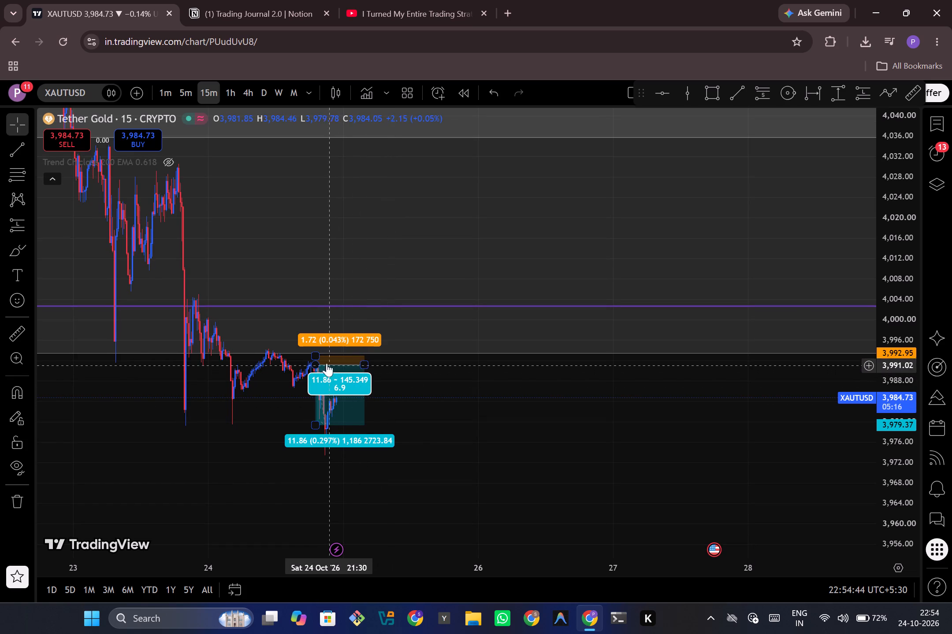
click(320, 356)
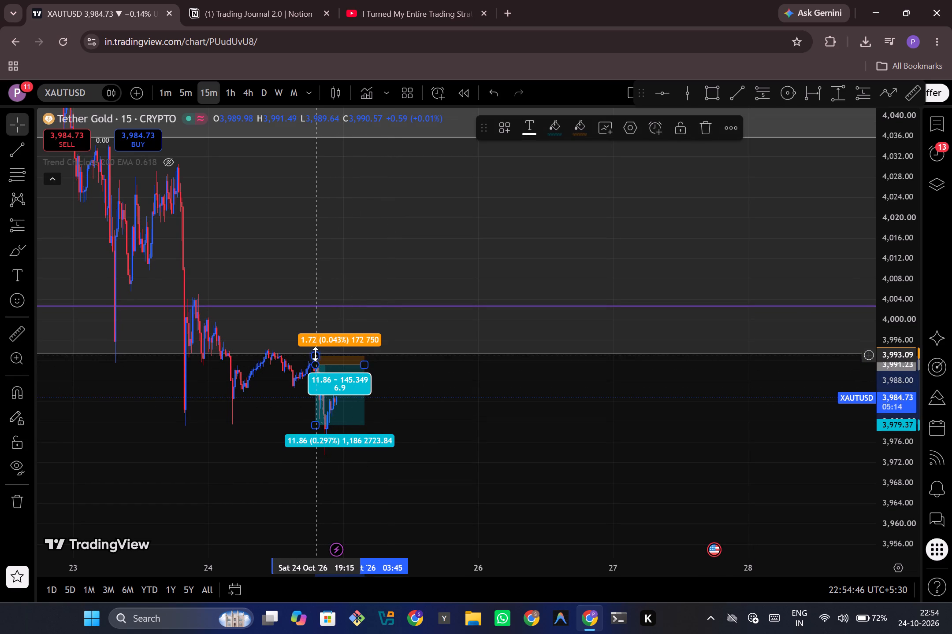
drag(315, 354, 316, 340)
click(413, 453)
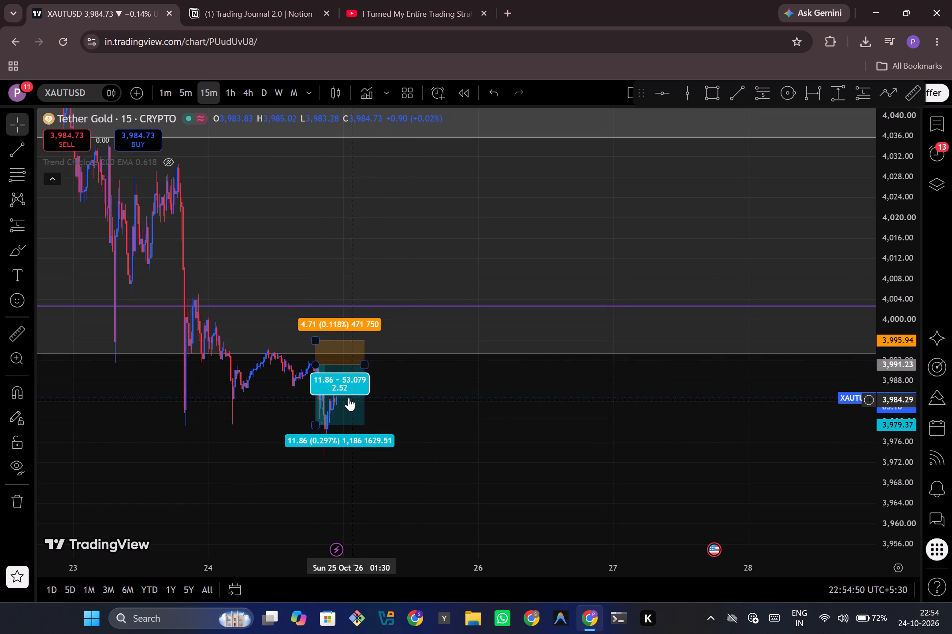
click(349, 398)
click(421, 449)
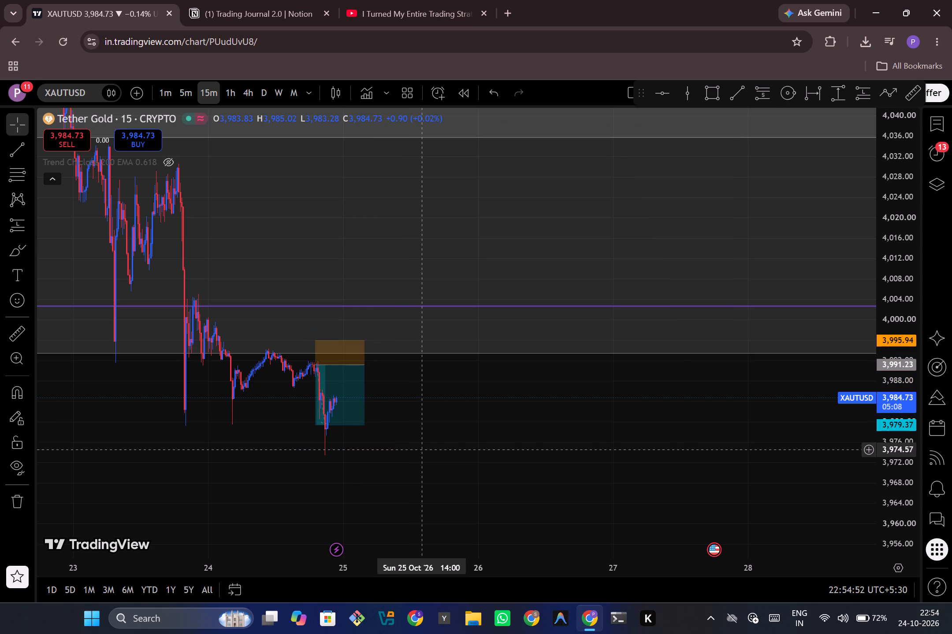
Switch to Trading Journal 2.0 in Notion and begin the Pnl entry of the October 24, 2026 row with a plus sign.
click(291, 1)
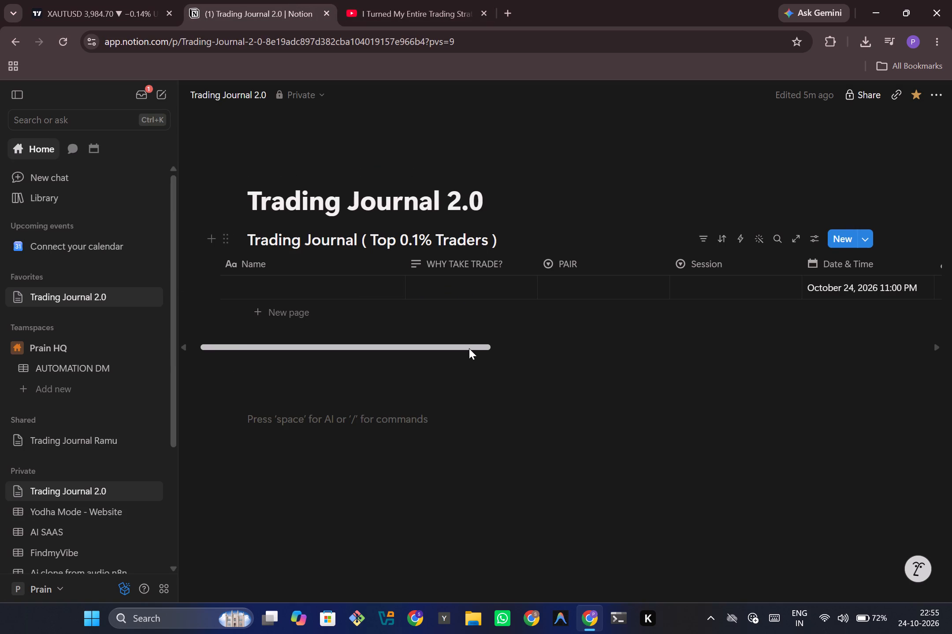
drag(469, 348, 711, 376)
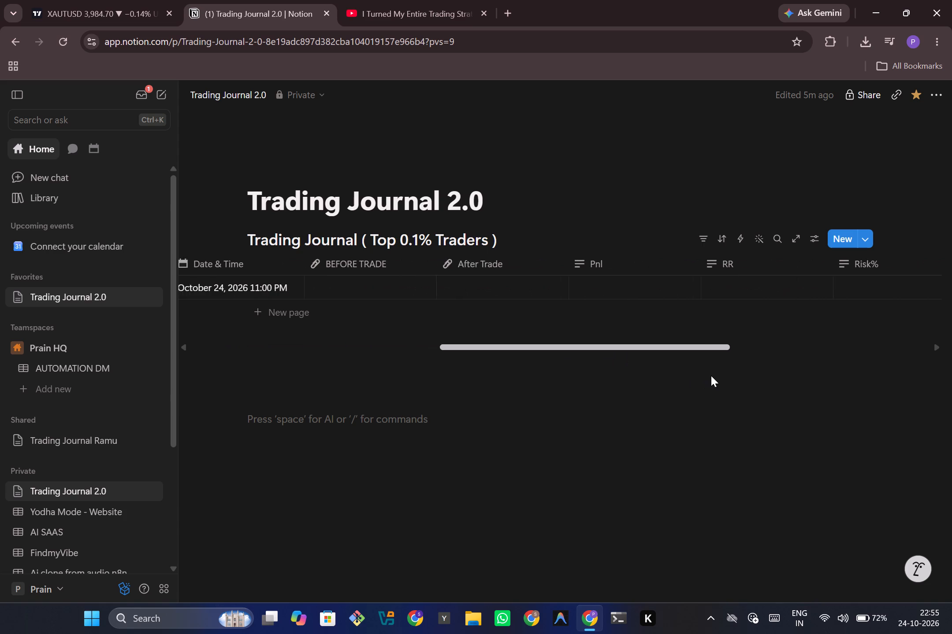
drag(711, 376, 716, 381)
click(368, 0)
click(252, 0)
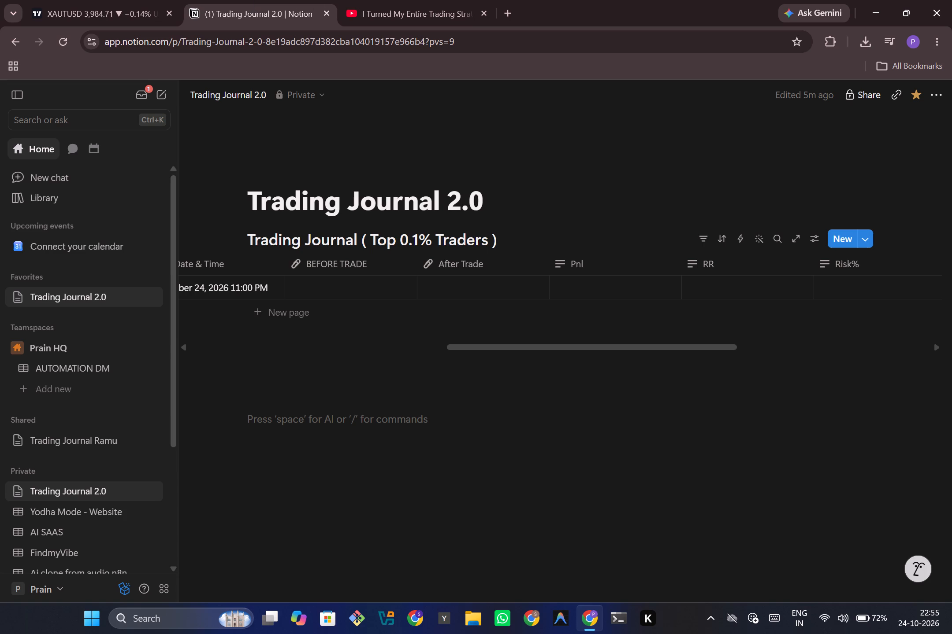
click(589, 282)
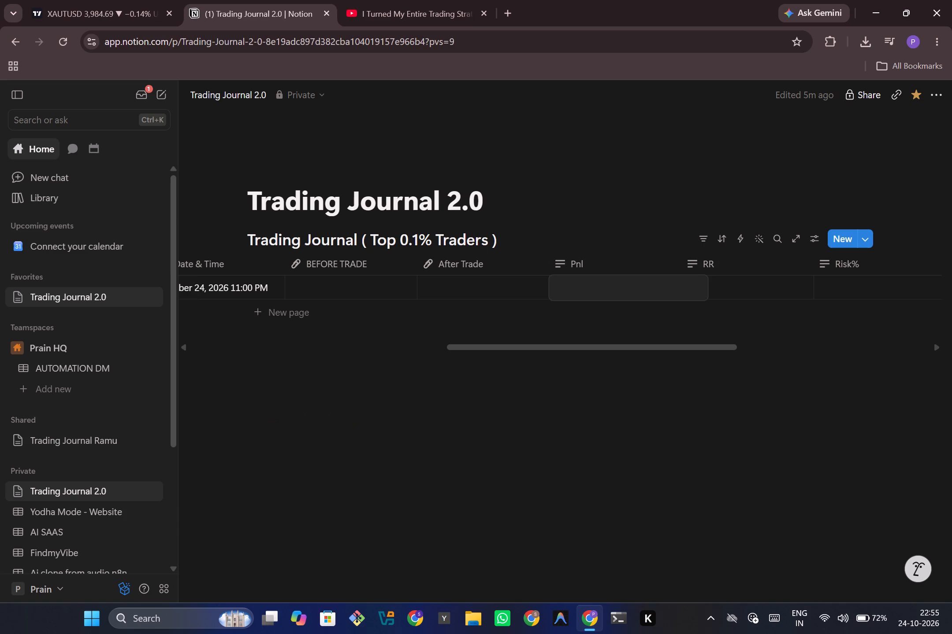
key(shift+plus)
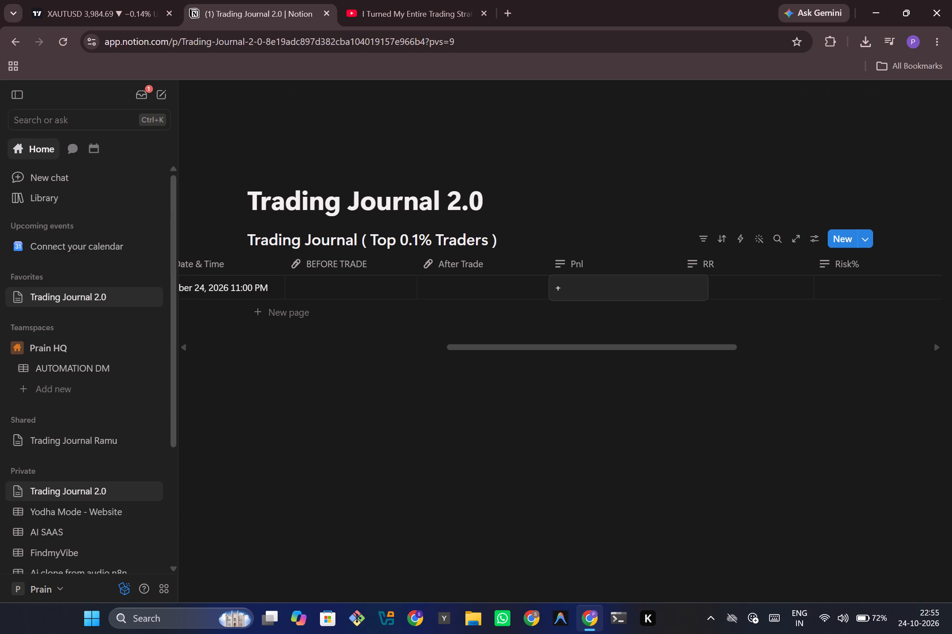
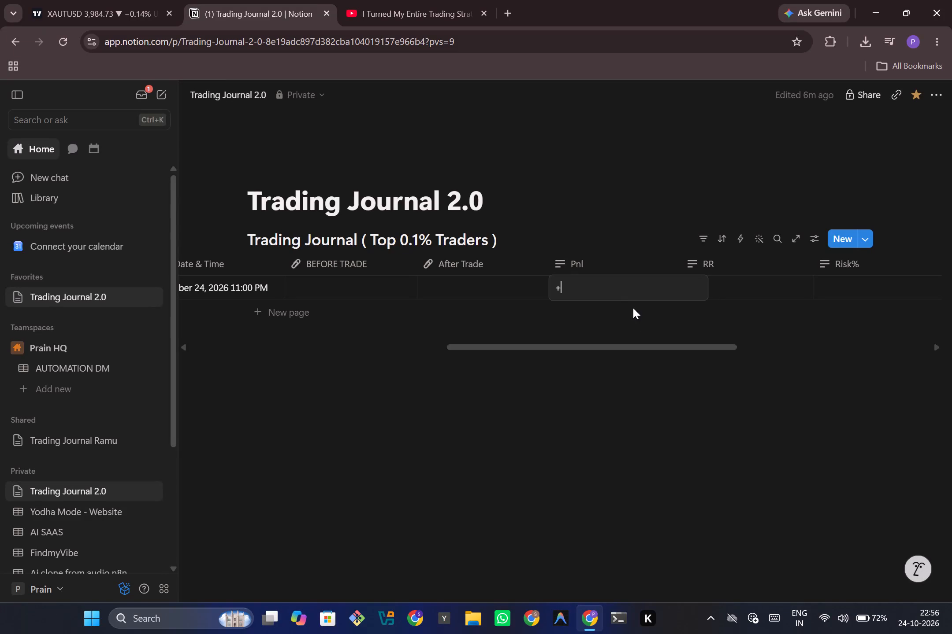
Close the Pnl cell and rename the journal page to Trading Journal 2.0 DELTA.
click(692, 449)
click(623, 538)
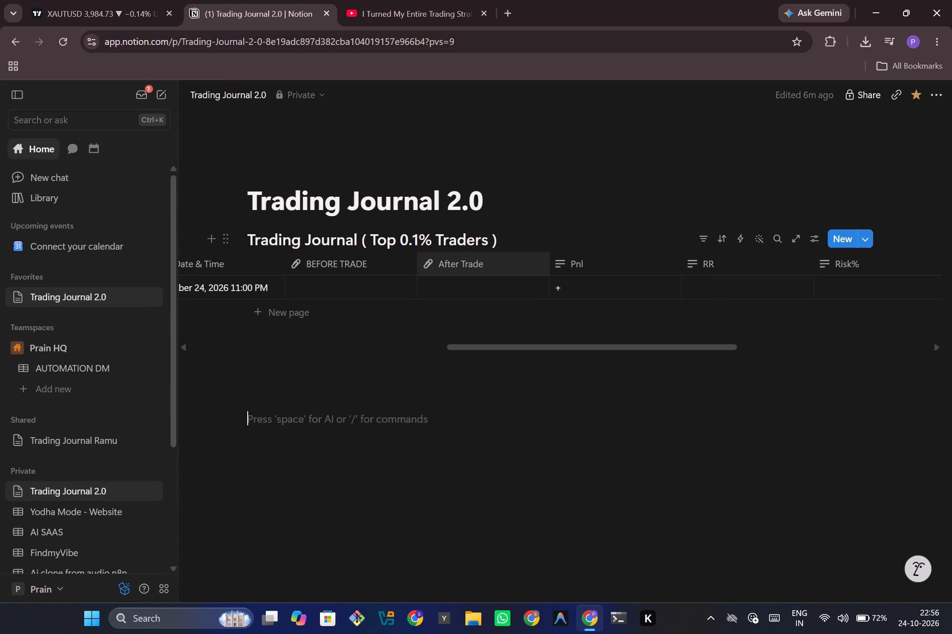
click(500, 198)
key(m)
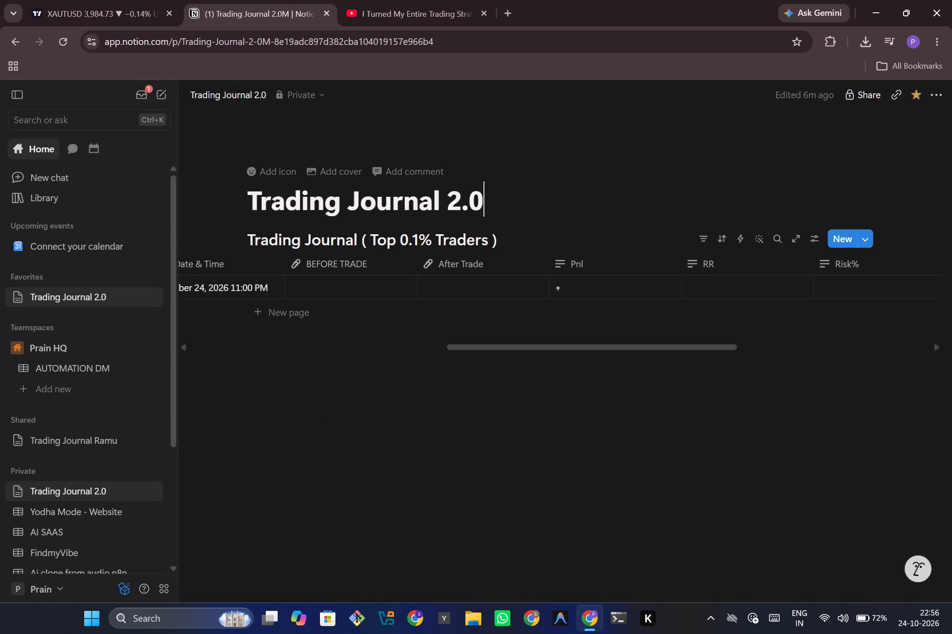
key(BackSpace)
key(space)
text(DELTA)
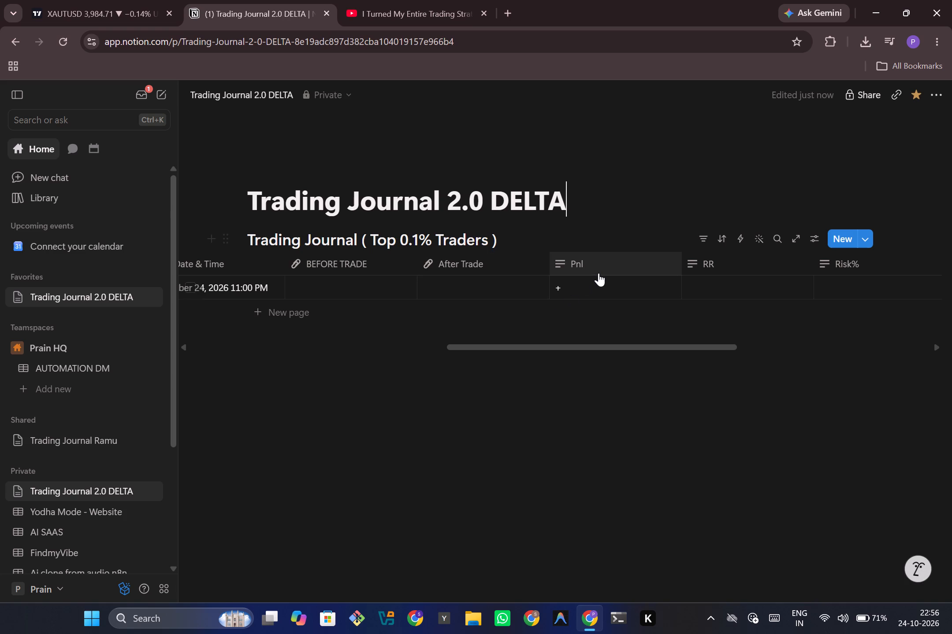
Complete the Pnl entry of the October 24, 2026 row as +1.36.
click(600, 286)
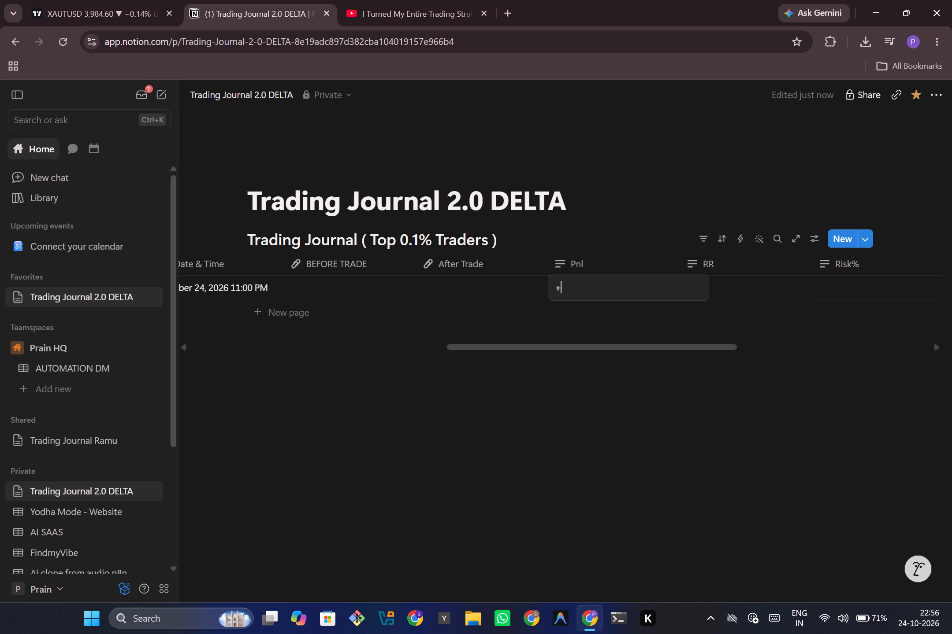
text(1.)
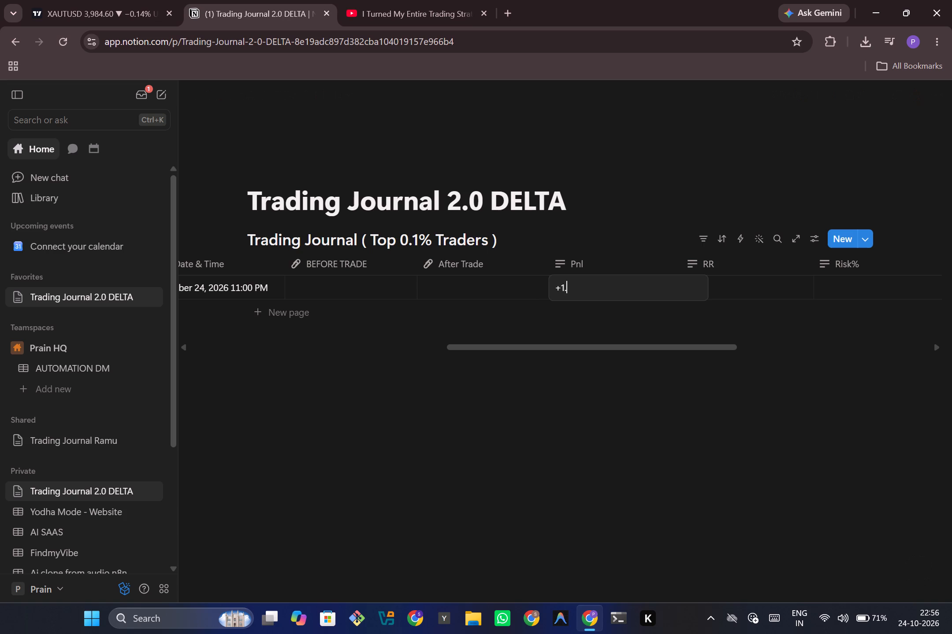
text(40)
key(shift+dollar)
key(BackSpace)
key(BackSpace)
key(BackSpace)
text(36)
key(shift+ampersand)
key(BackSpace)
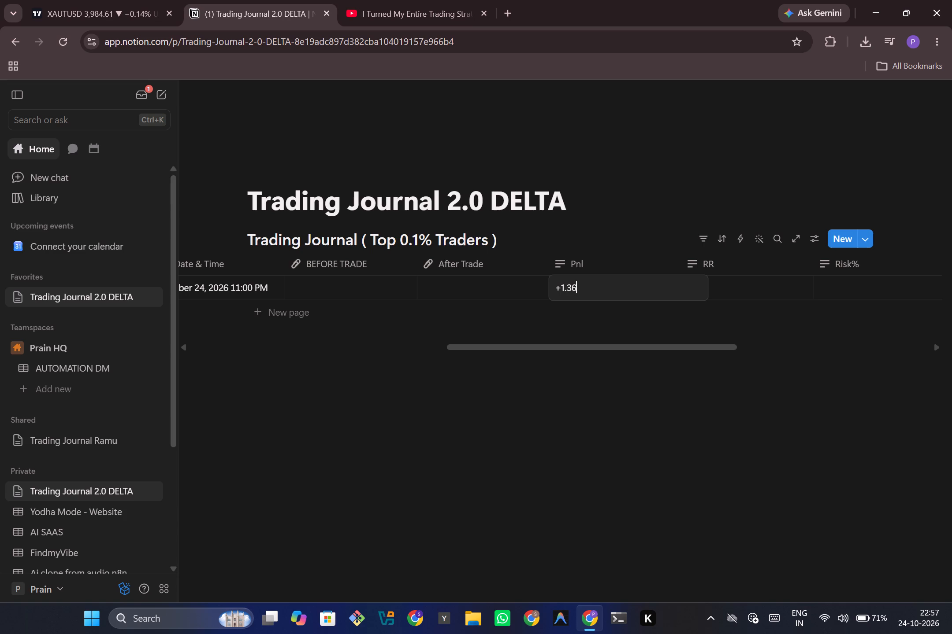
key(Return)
Replace the Pnl entry of the October 24, 2026 row with 1.36$ and leave the cell.
key(4)
key(BackSpace)
key(1)
key(period)
text(36)
key(shift+dollar)
click(725, 454)
click(725, 454)
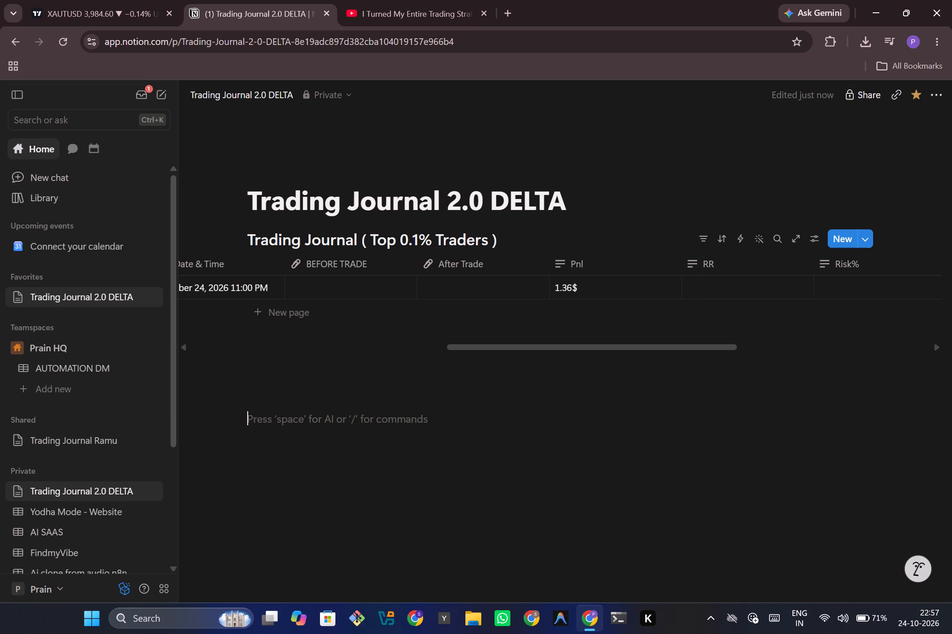
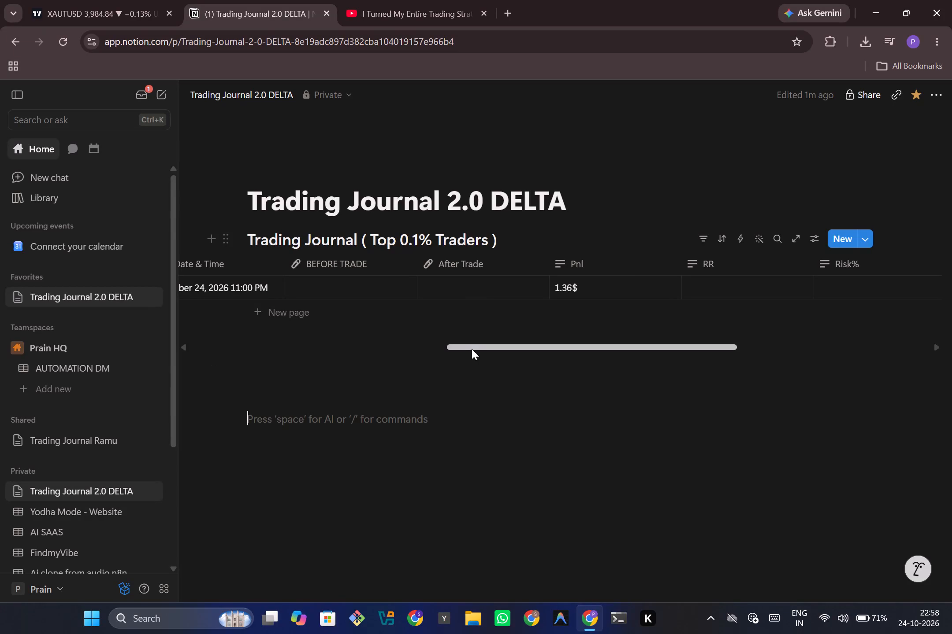
Set the PAIR of the October 24, 2026 journal row to XAUT/USD.
drag(472, 349, 334, 357)
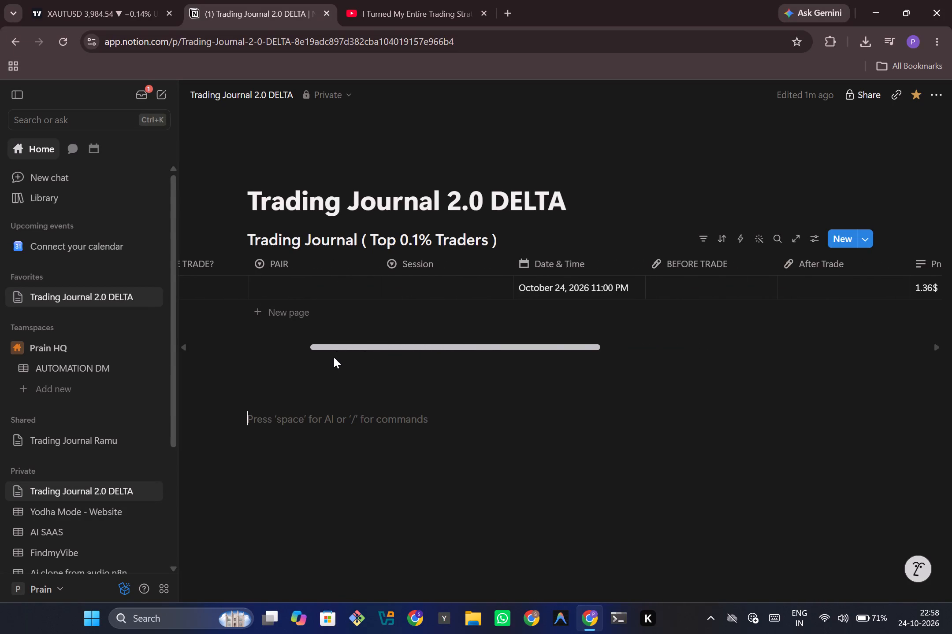
drag(334, 357, 243, 362)
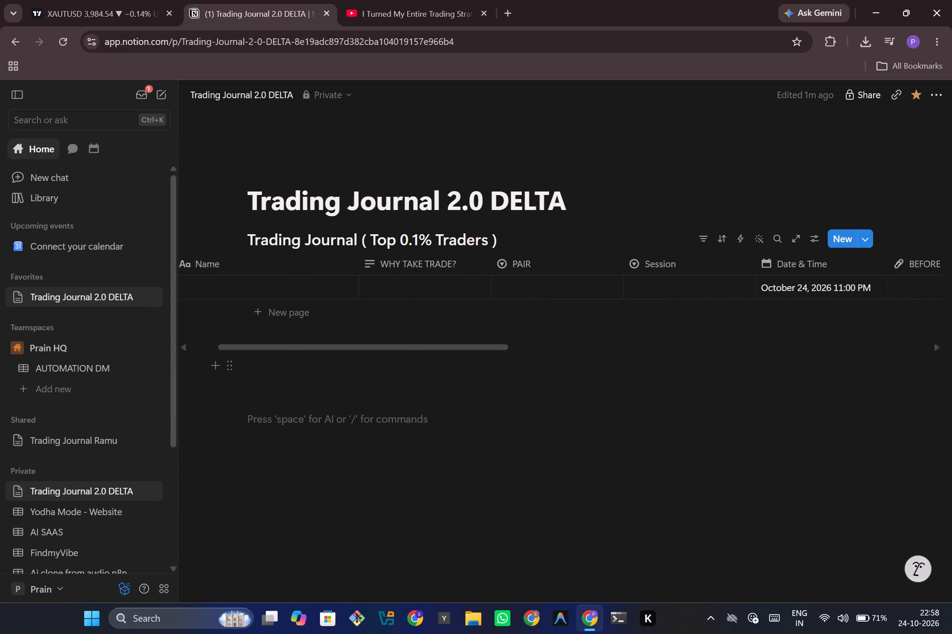
click(413, 286)
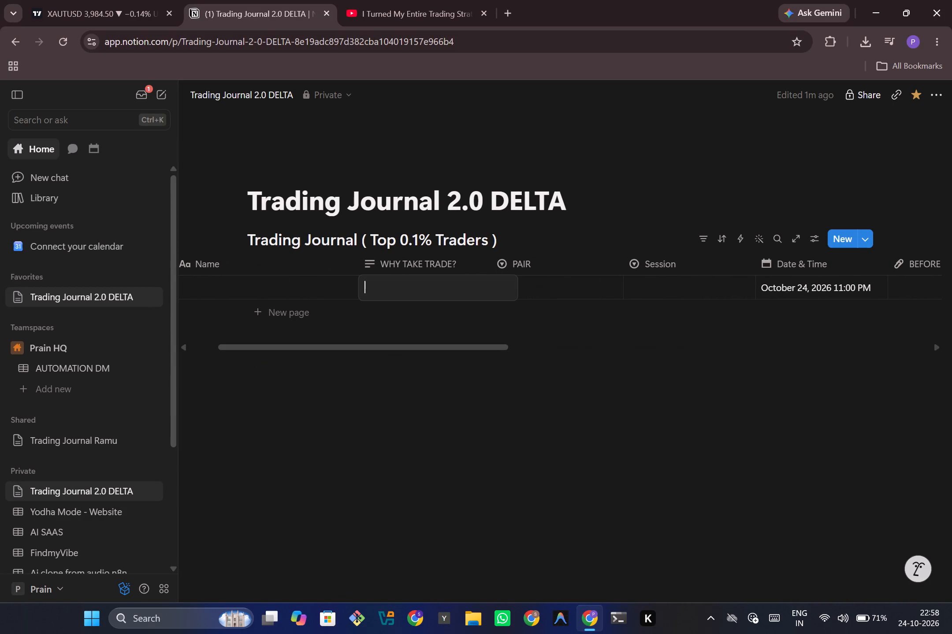
click(648, 494)
click(536, 295)
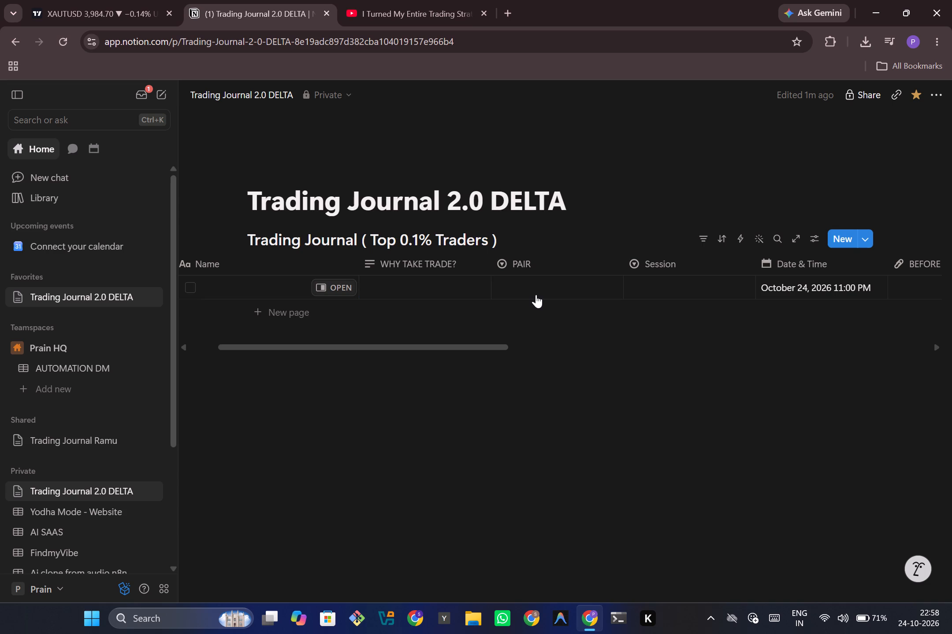
click(549, 325)
Set the row's Session to NY + LONDON ( 6:30 - 10:30 ).
click(662, 284)
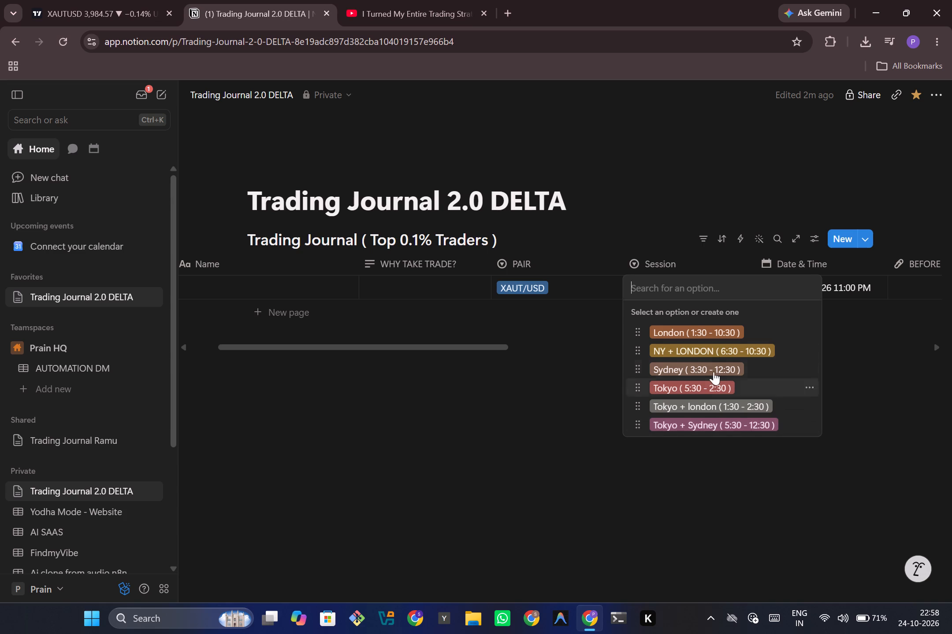
click(731, 350)
click(695, 407)
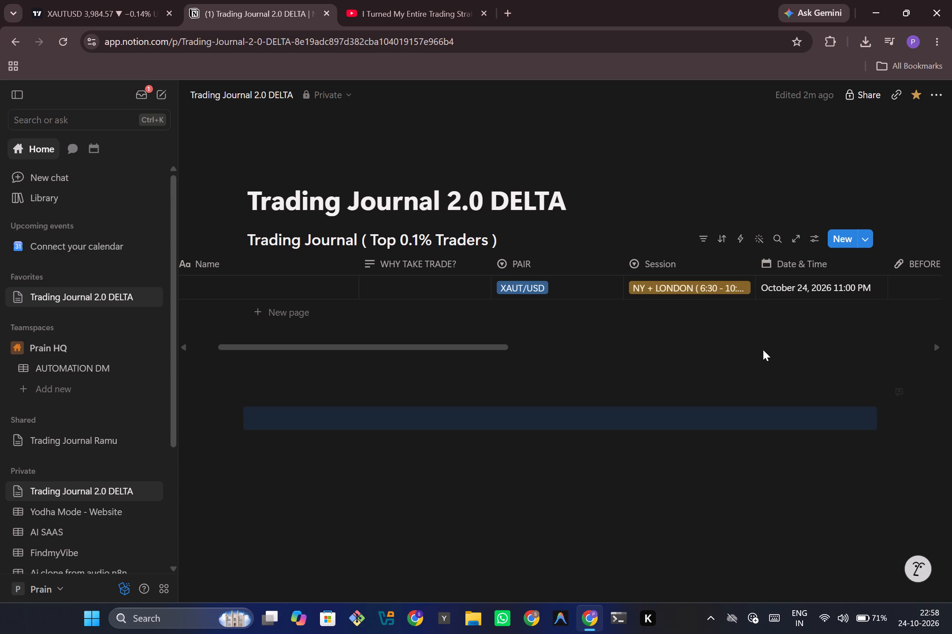
Change the time in the row's Date & Time entry to 6:45 PM, keeping the date October 24, 2026.
click(856, 293)
click(841, 286)
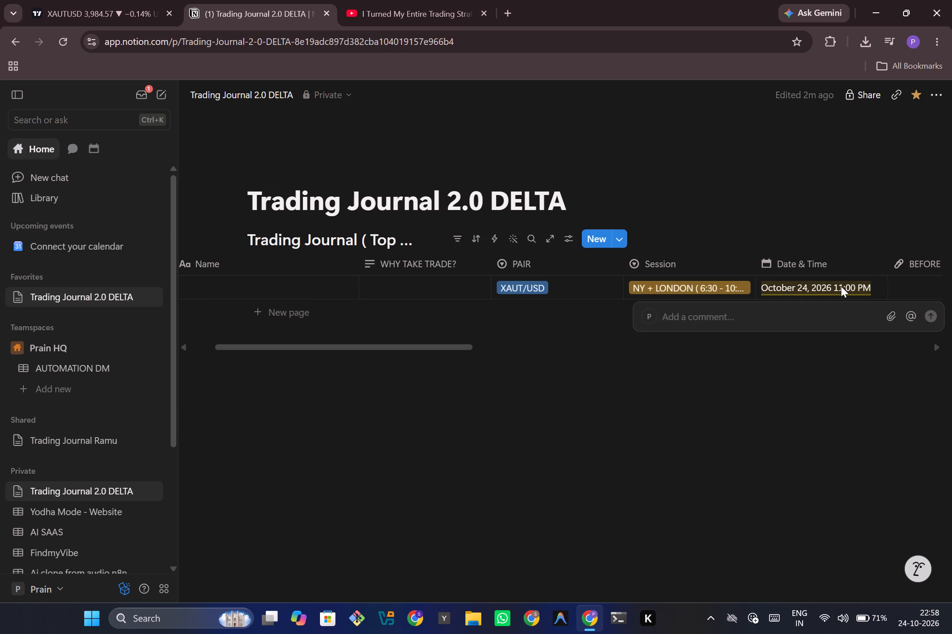
click(841, 286)
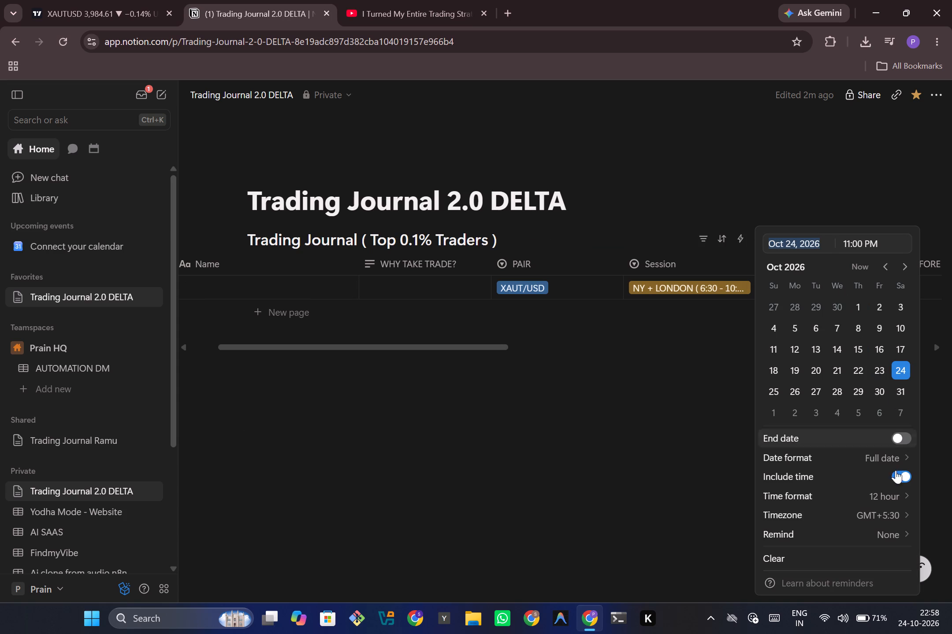
click(880, 246)
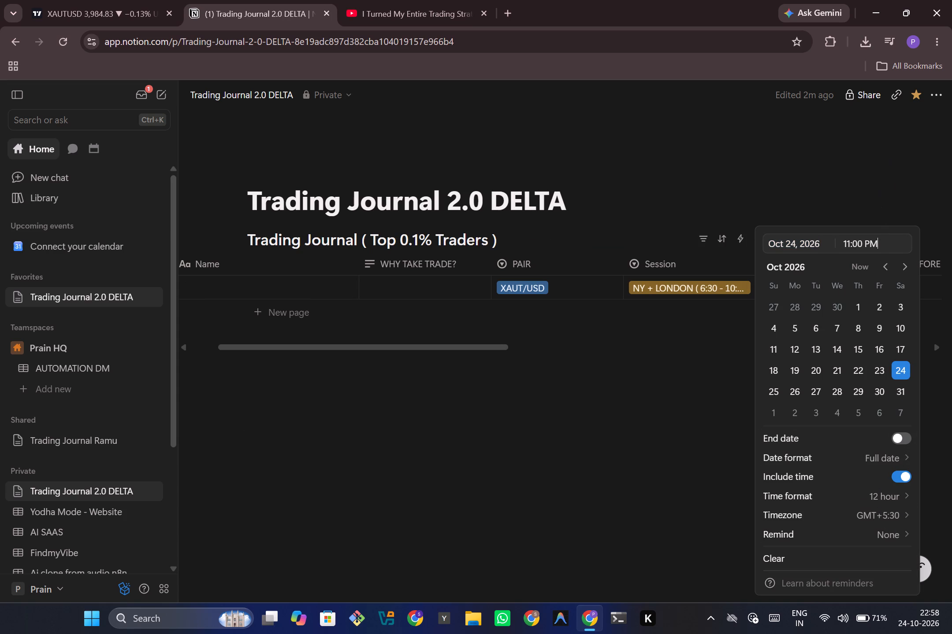
click(865, 241)
key(BackSpace)
key(BackSpace)
key(BackSpace)
key(BackSpace)
key(BackSpace)
key(BackSpace)
key(BackSpace)
key(BackSpace)
key(BackSpace)
key(BackSpace)
key(BackSpace)
key(BackSpace)
key(6)
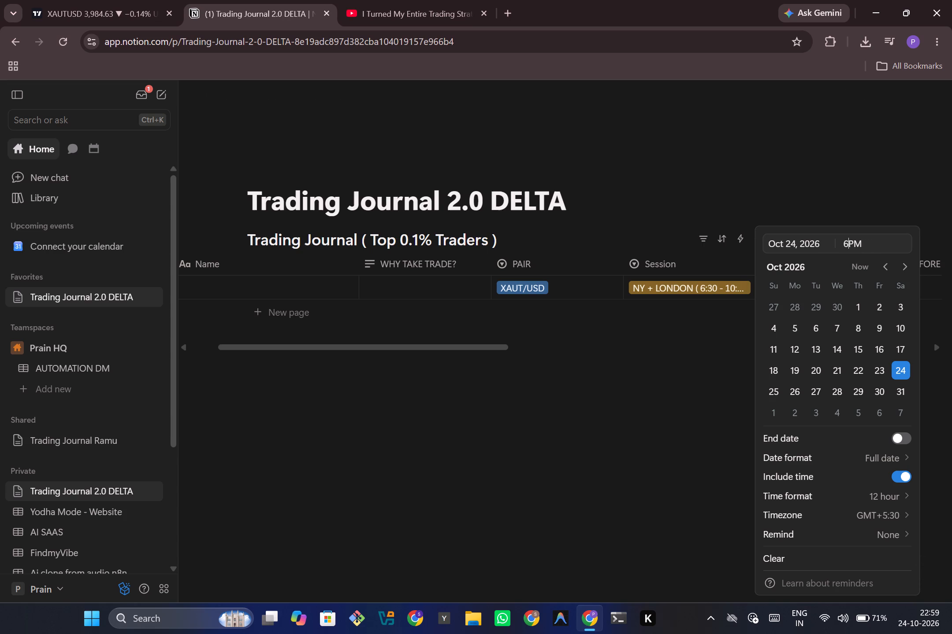
text(:45)
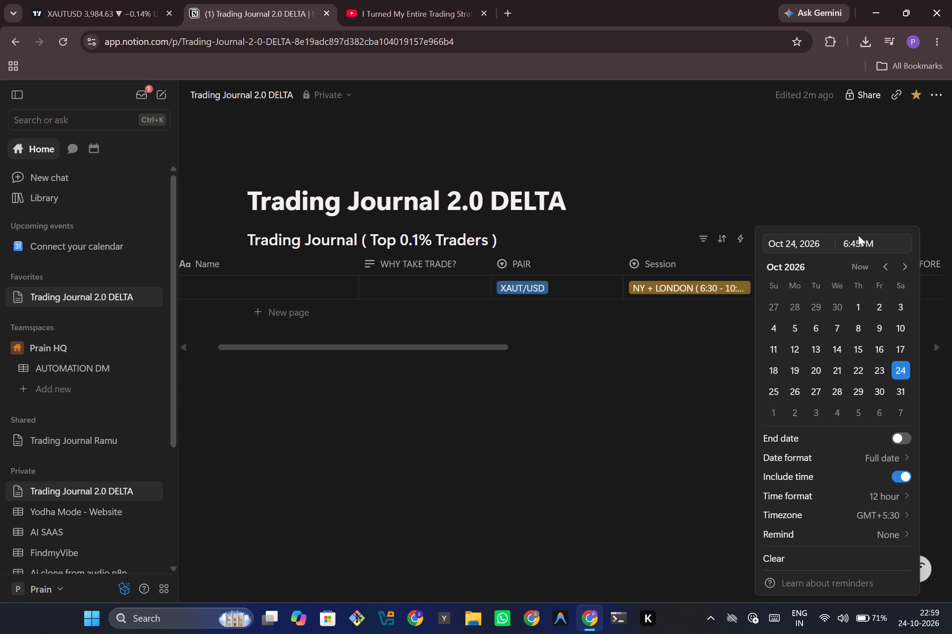
key(space)
click(683, 446)
click(683, 446)
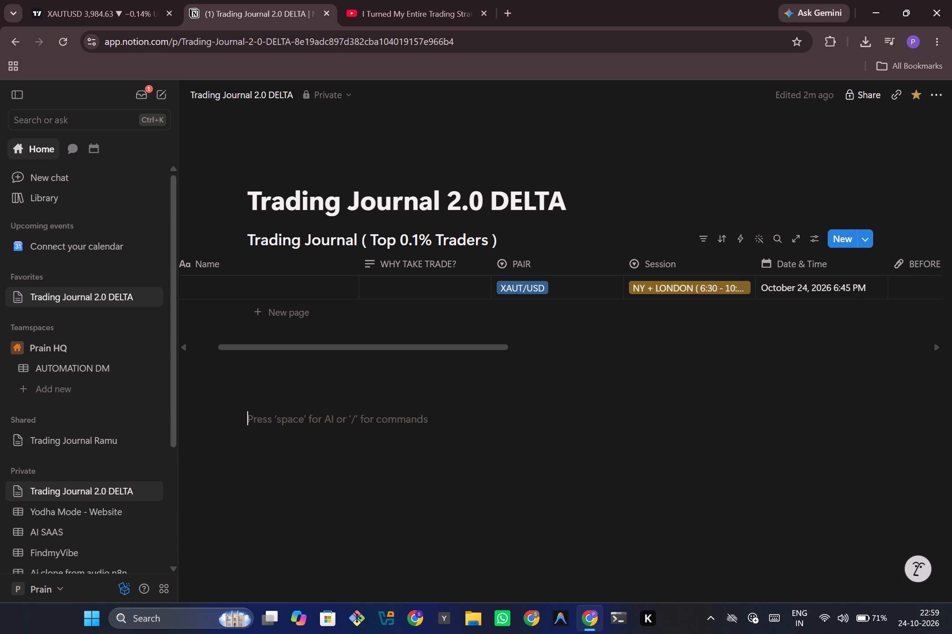
Switch to the XAUTUSD chart in TradingView, dismiss the ad and frame the short position with its preceding price action.
click(426, 291)
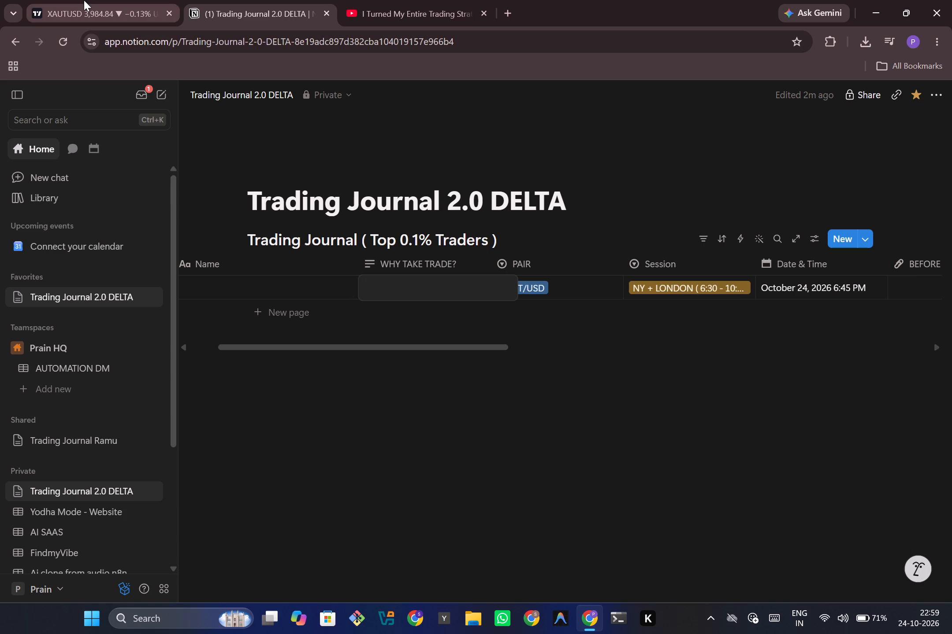
click(84, 0)
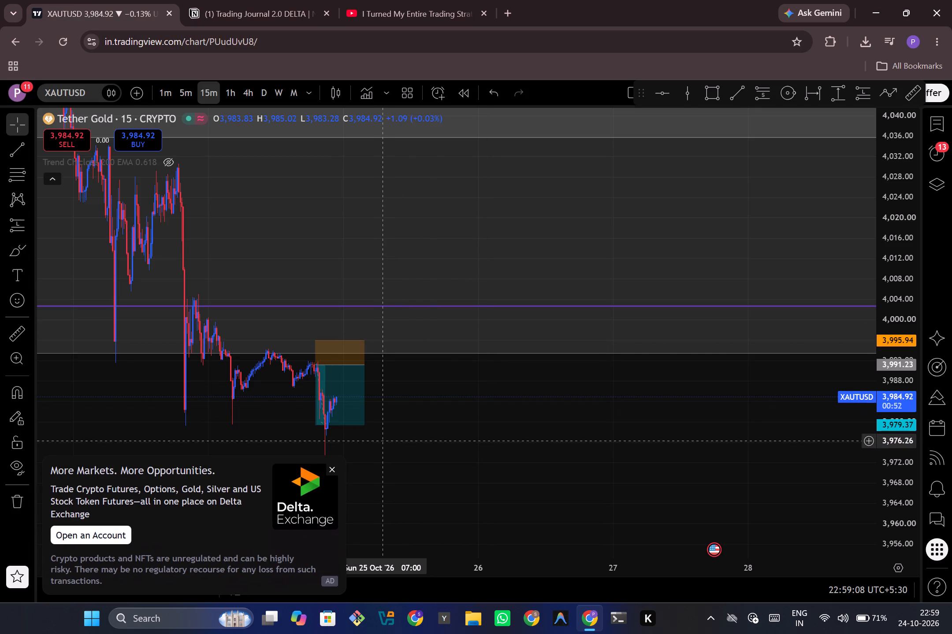
click(328, 468)
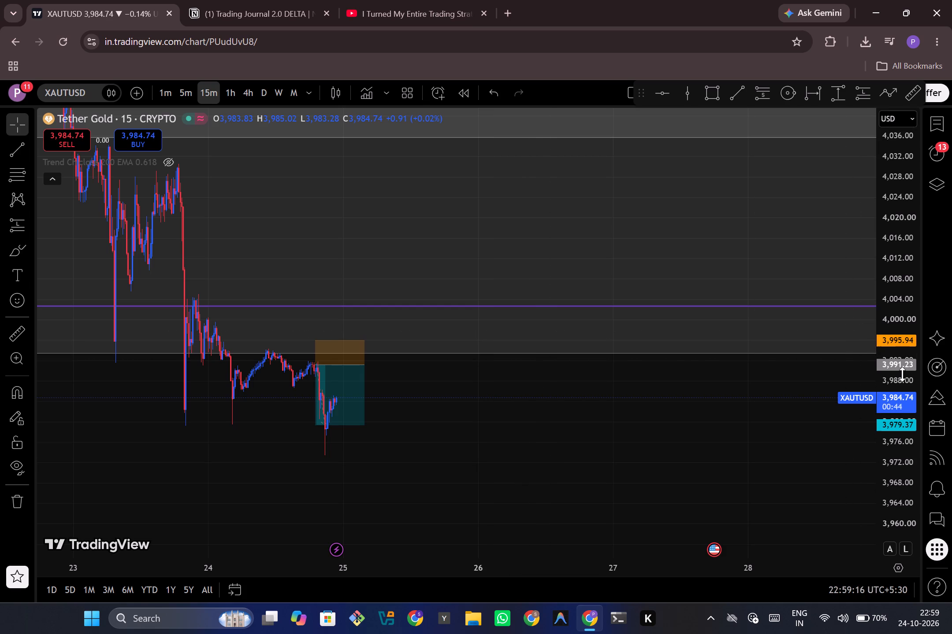
drag(902, 374, 870, 178)
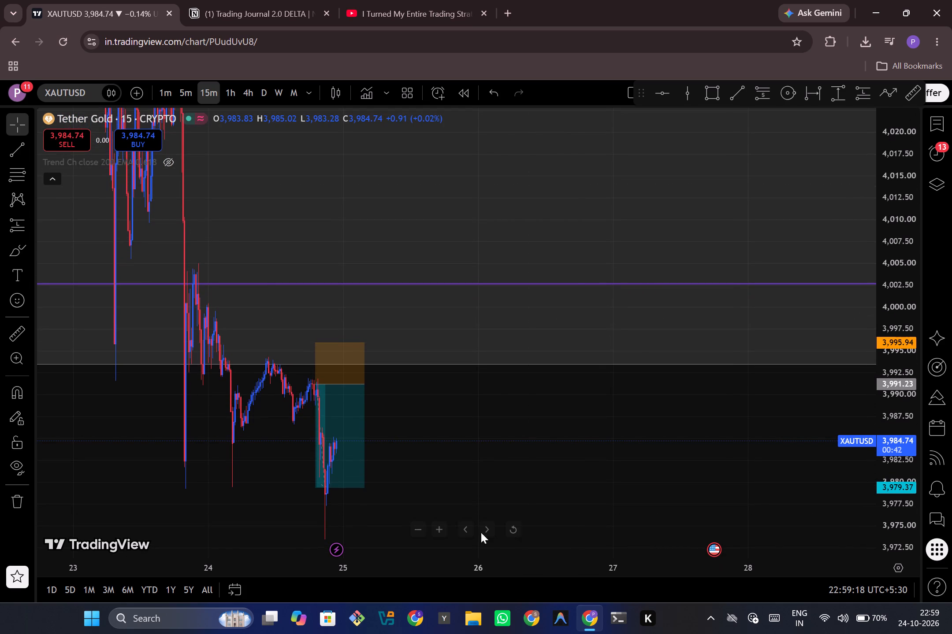
drag(396, 572, 245, 555)
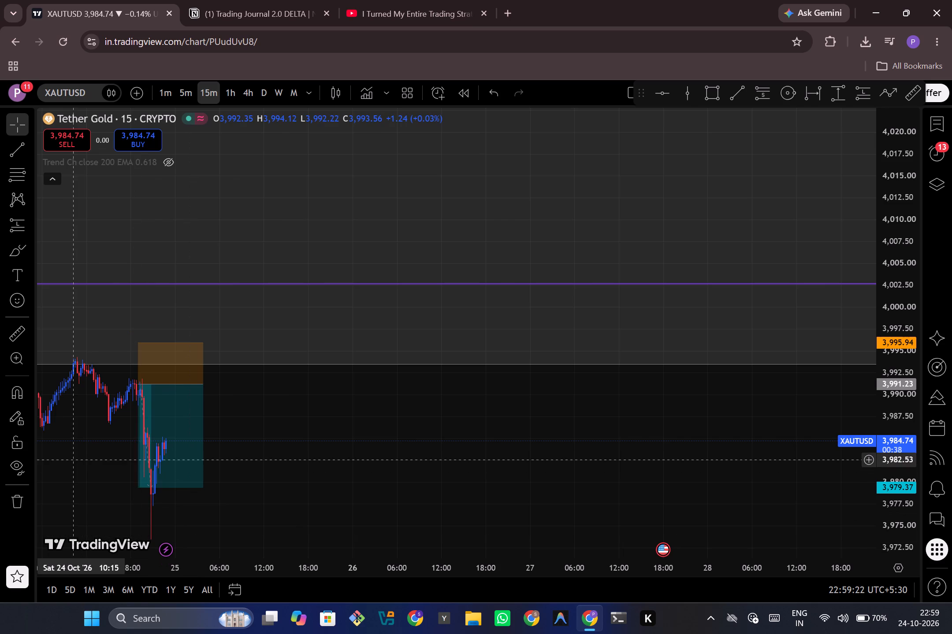
drag(73, 460, 256, 424)
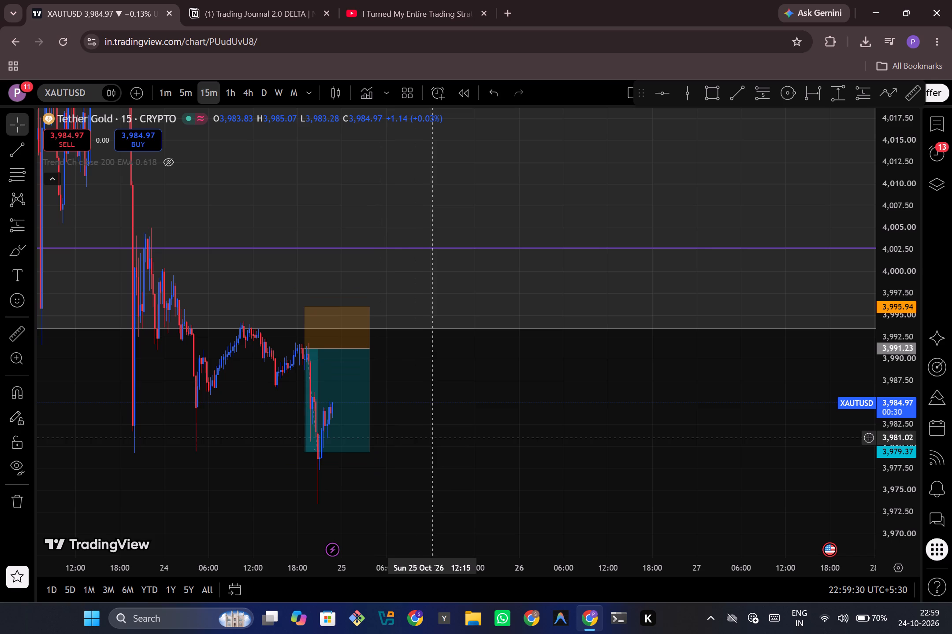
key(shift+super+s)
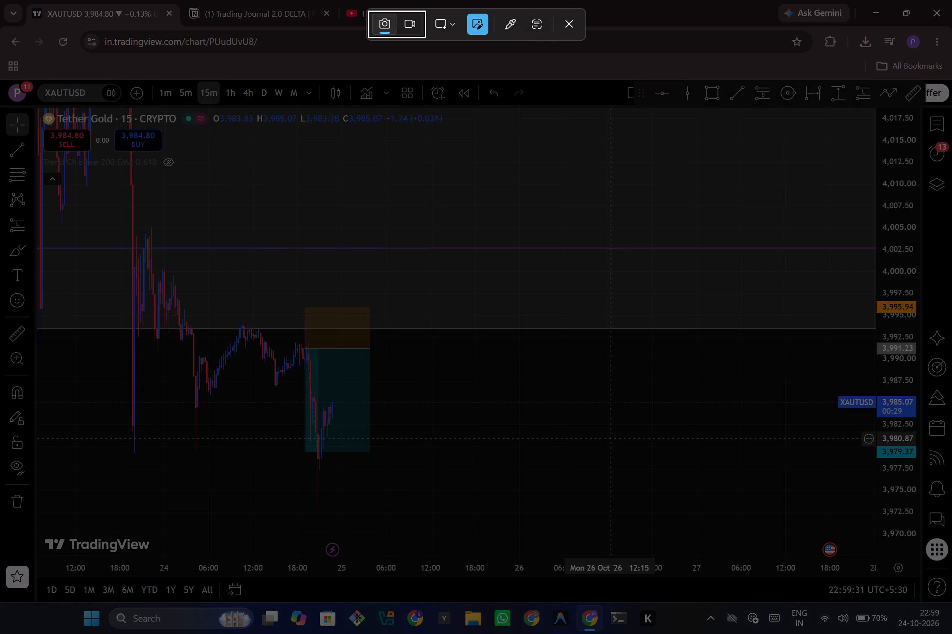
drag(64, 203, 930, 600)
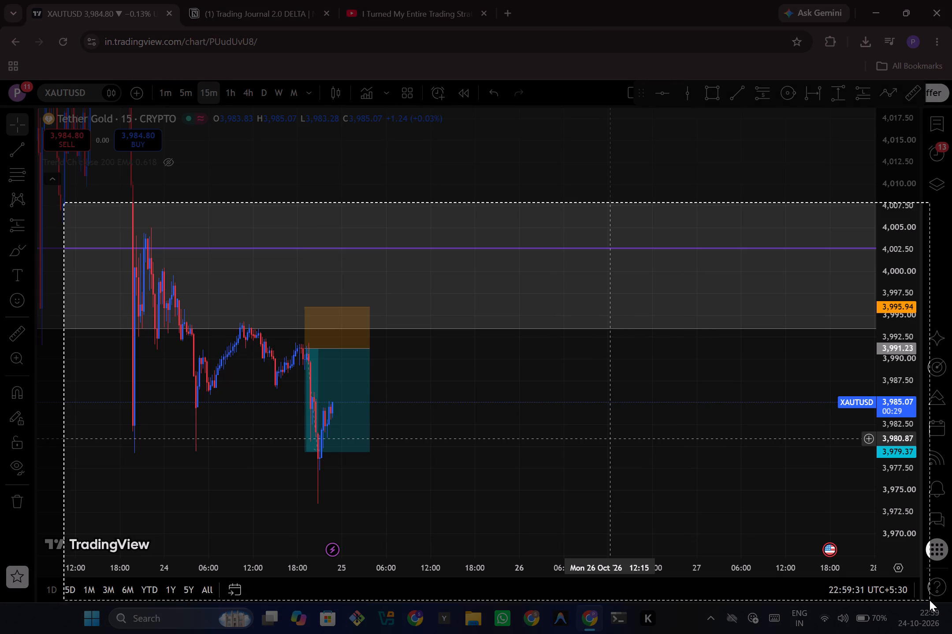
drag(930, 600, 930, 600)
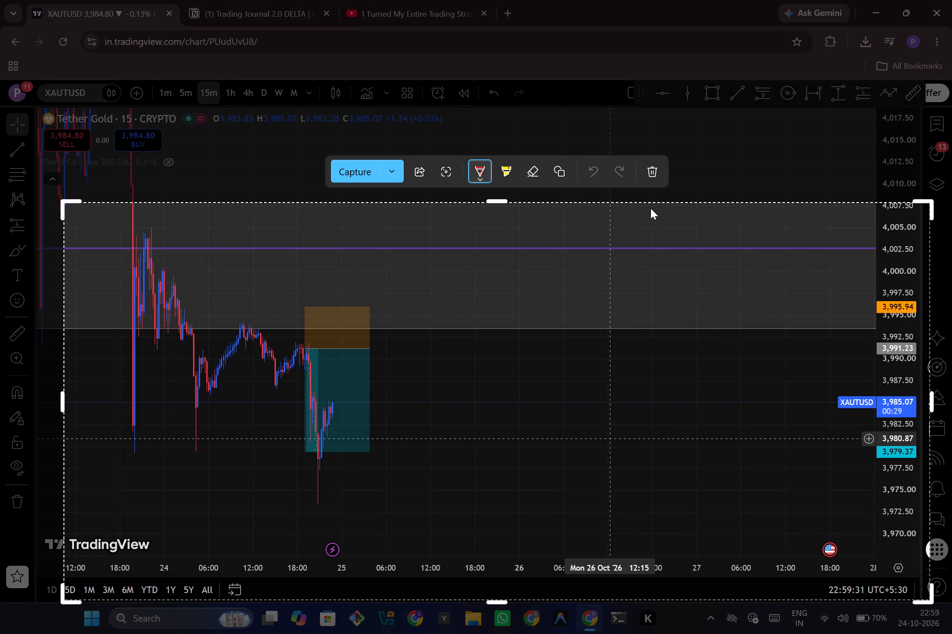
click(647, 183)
Capture a screenshot of the whole TradingView chart window with Snipping Tool, from its top toolbar down to the taskbar.
key(shift+super+s)
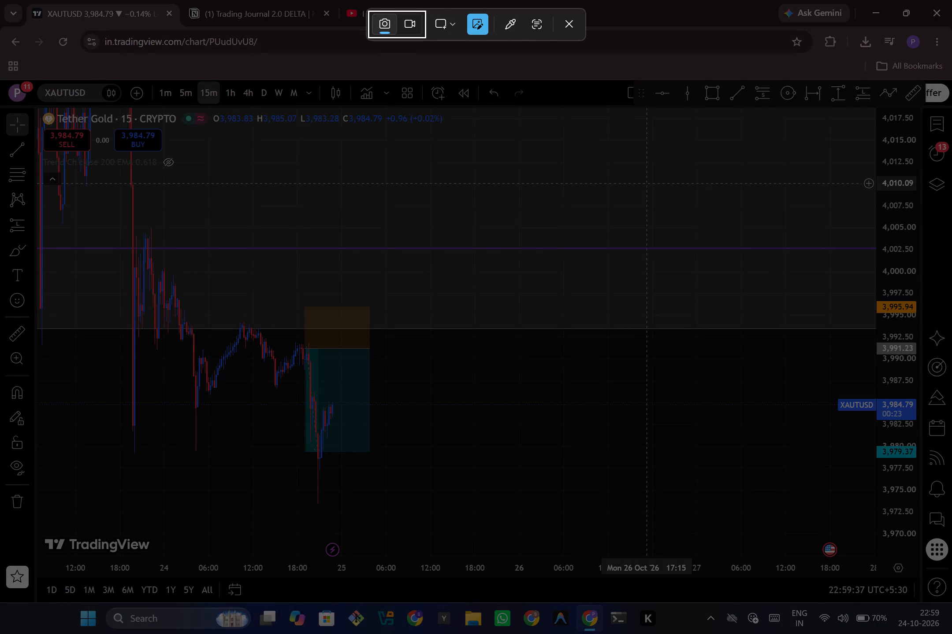
drag(1, 76, 951, 605)
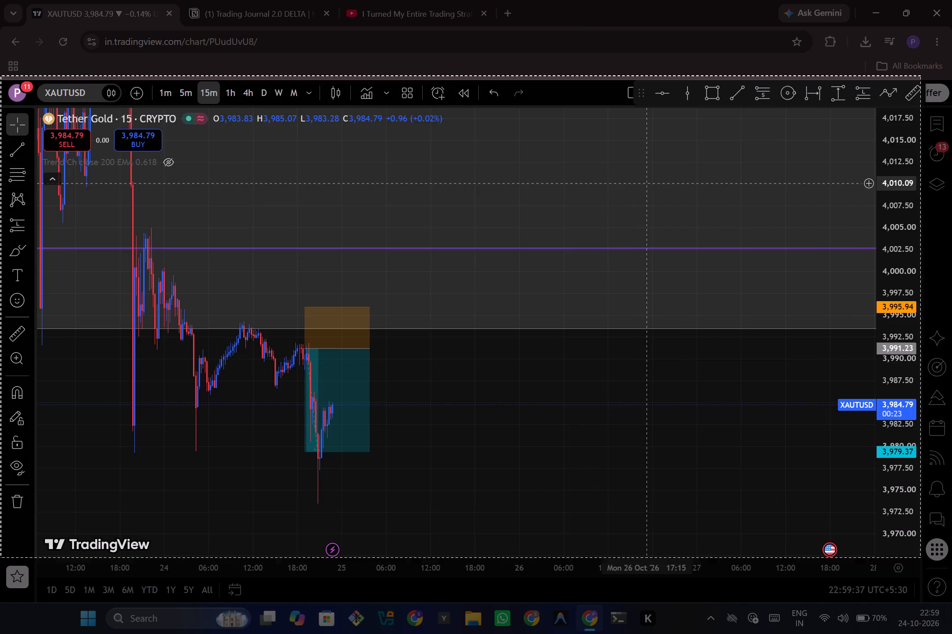
drag(951, 605, 951, 610)
click(341, 48)
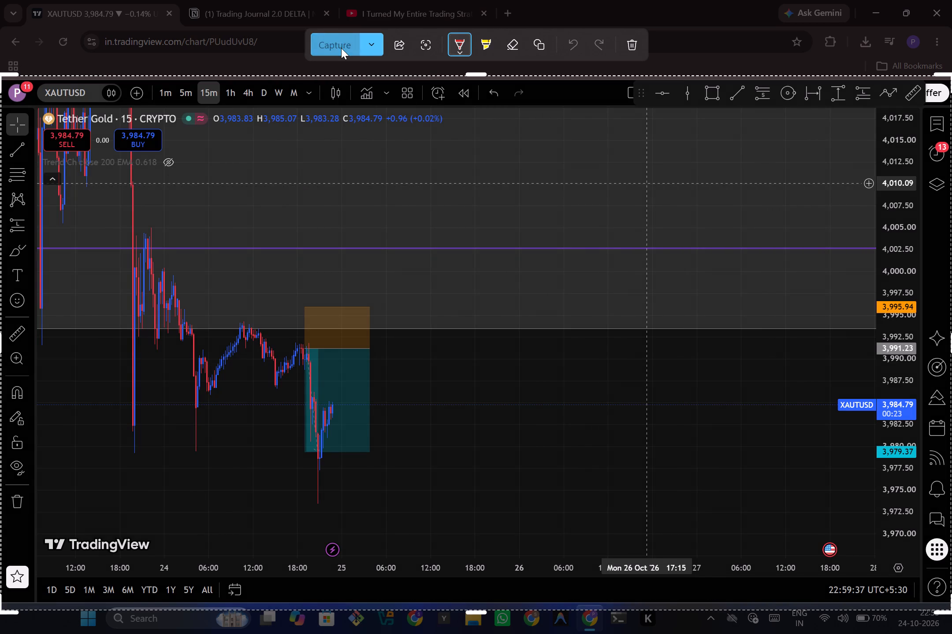
Return to the Notion journal and start the row's WHY TAKE TRADE? entry with 15 MIN PE UPR.
click(257, 0)
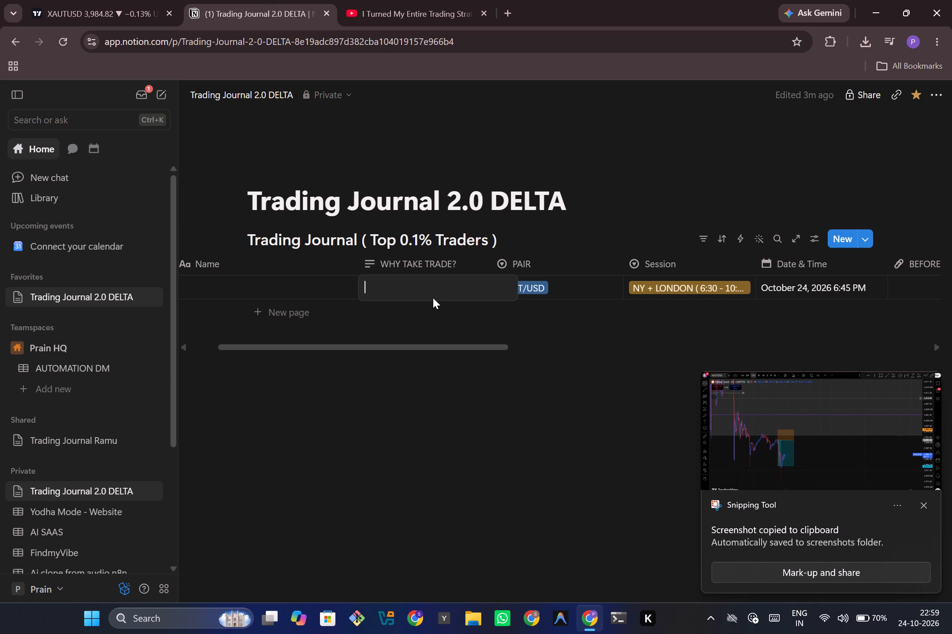
click(423, 293)
text(15 MIN P)
key(space)
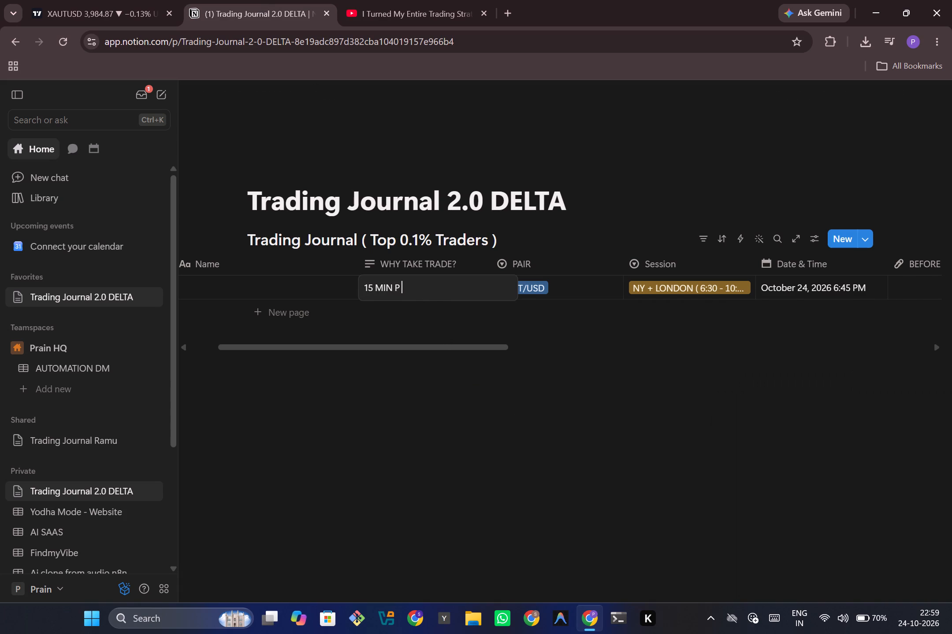
key(BackSpace)
text(E I)
key(BackSpace)
text(U[)
key(BackSpace)
text(PR)
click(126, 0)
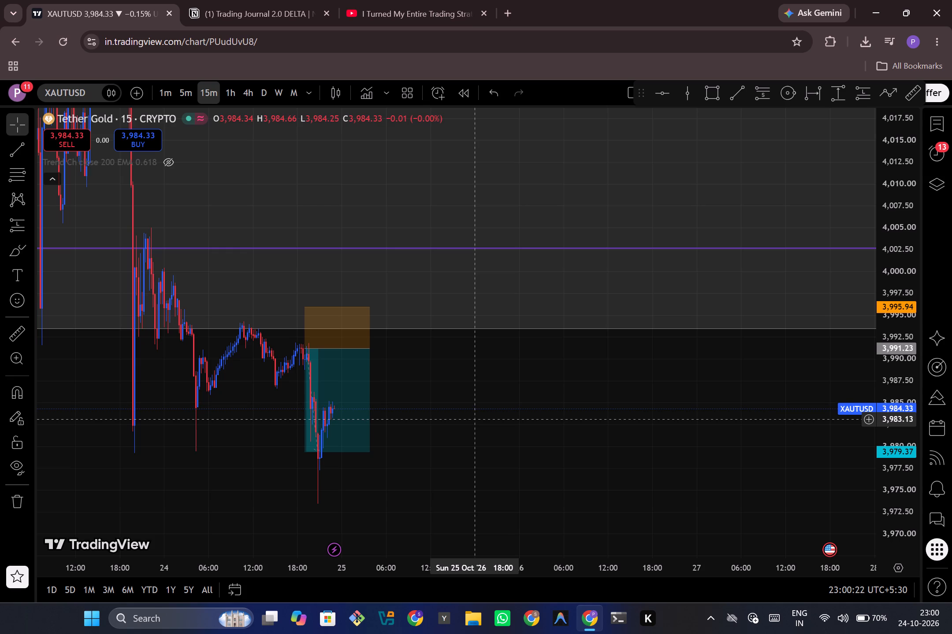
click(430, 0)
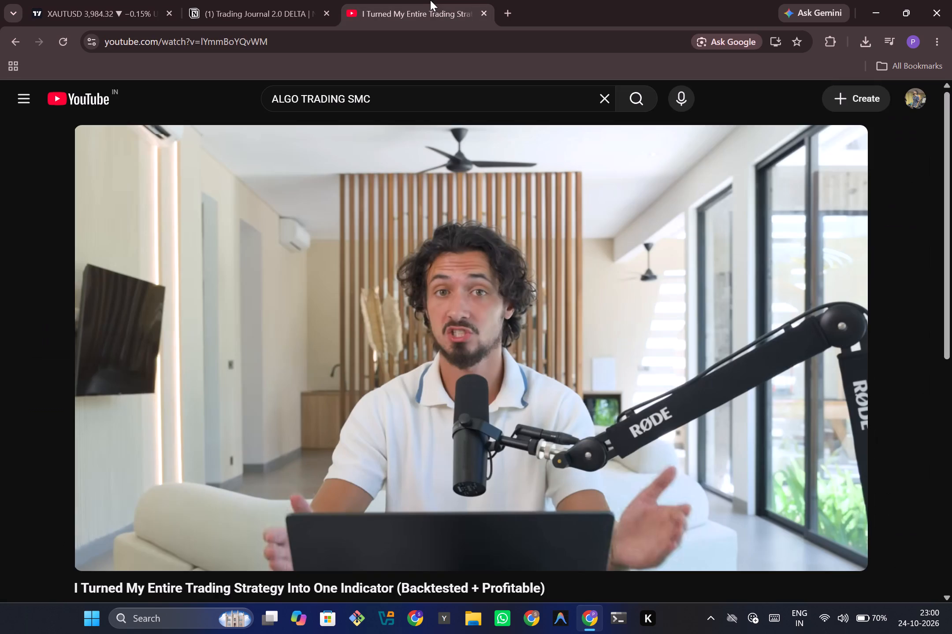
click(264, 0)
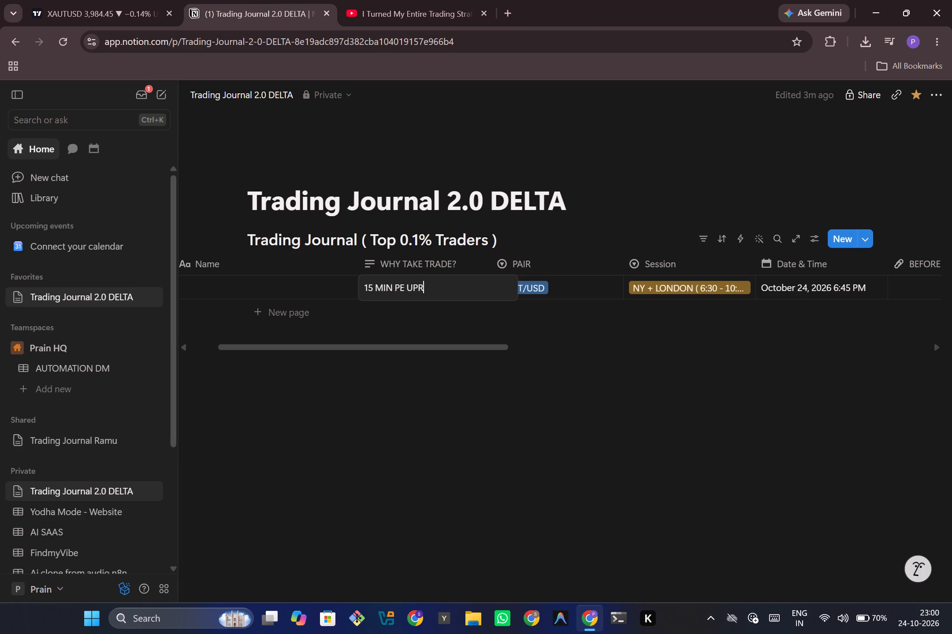
After 15 MIN PE, replace UPR with BOS NHI HUA AND MARKET UPR CHALA GYA AND KOI VALID UPR OB BHI NHI THA TAB BHI LAST.
key(BackSpace)
key(BackSpace)
key(BackSpace)
text(BOS NHI HUA AND MARKET UPR CHALA GYA AND KOI VALID UPR OB BH)
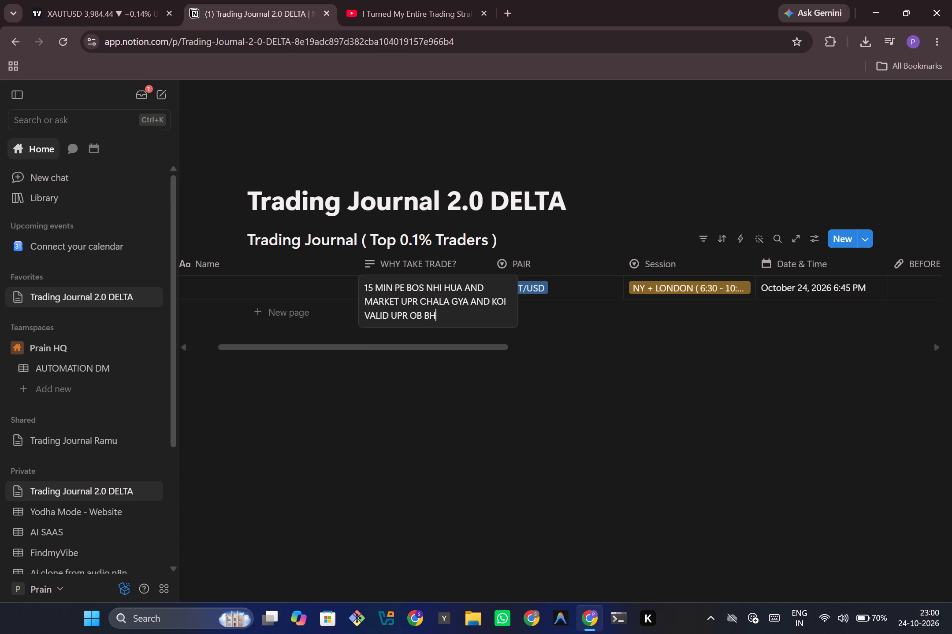
text(I NHI THA TAB BHI LAST)
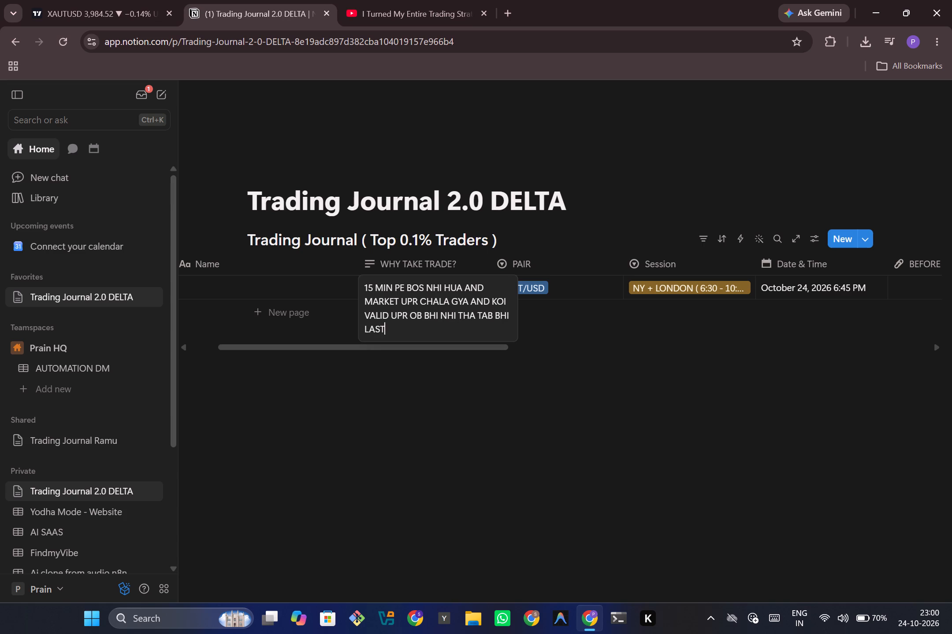
Finish the WHY TAKE TRADE? entry by adding SWING KE THODA ABOVE SL DEKE LAGADIYA after LAST.
key(space)
key(s)
text(WING KE THODA ABOVE SL DEKE)
key(space)
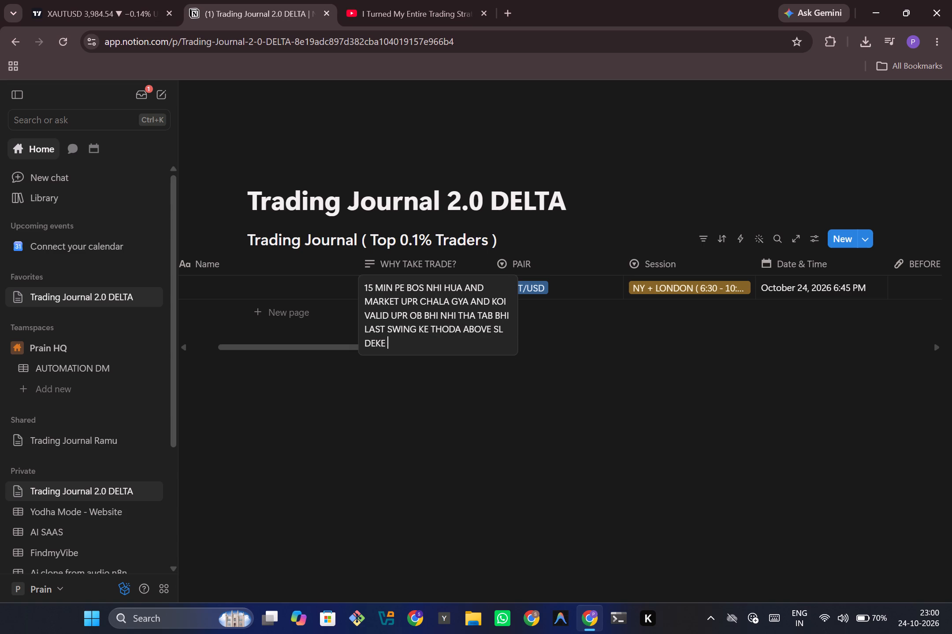
text(LAGADIYA)
click(572, 382)
click(572, 382)
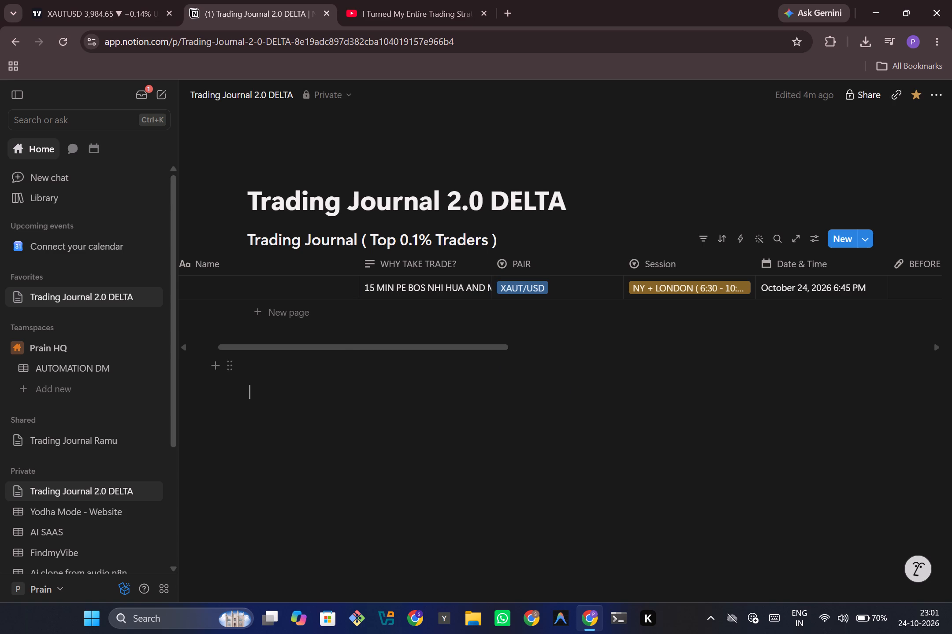
Upload Screenshot 2026-10-24 225945.png from the Gallery folder to the row's After Trade property.
drag(479, 347, 597, 379)
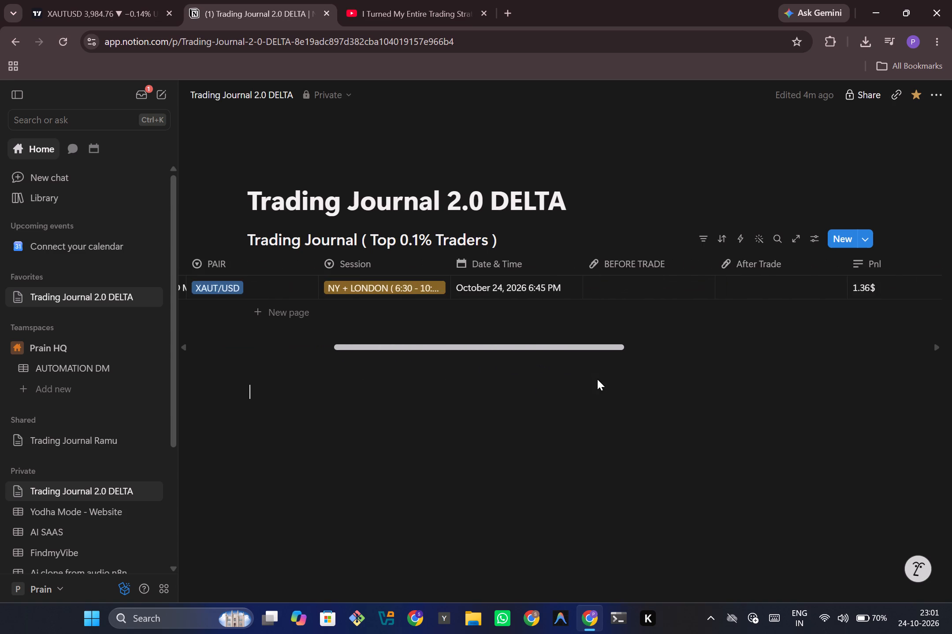
drag(597, 379, 647, 400)
click(617, 292)
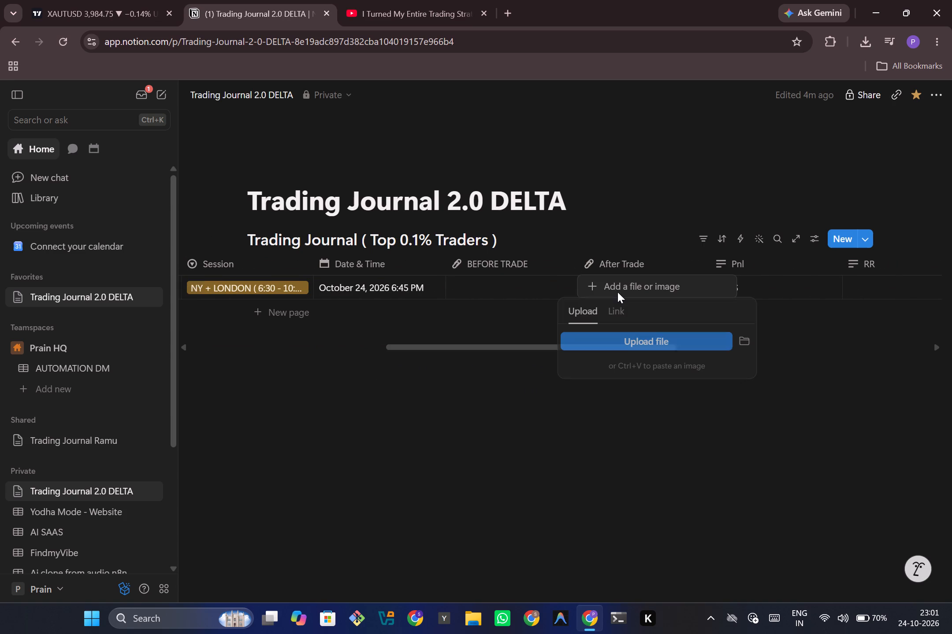
click(612, 336)
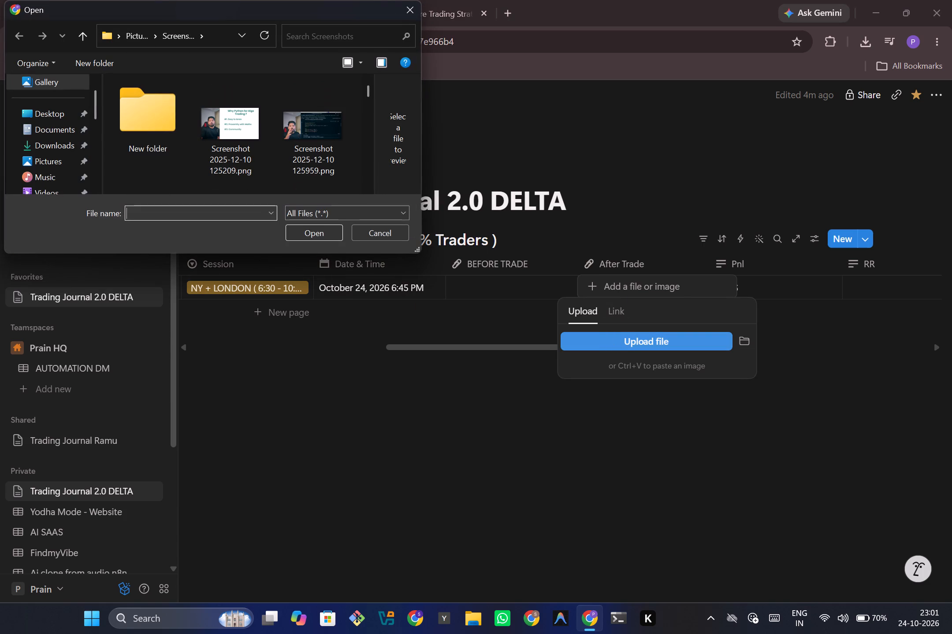
click(51, 85)
click(138, 128)
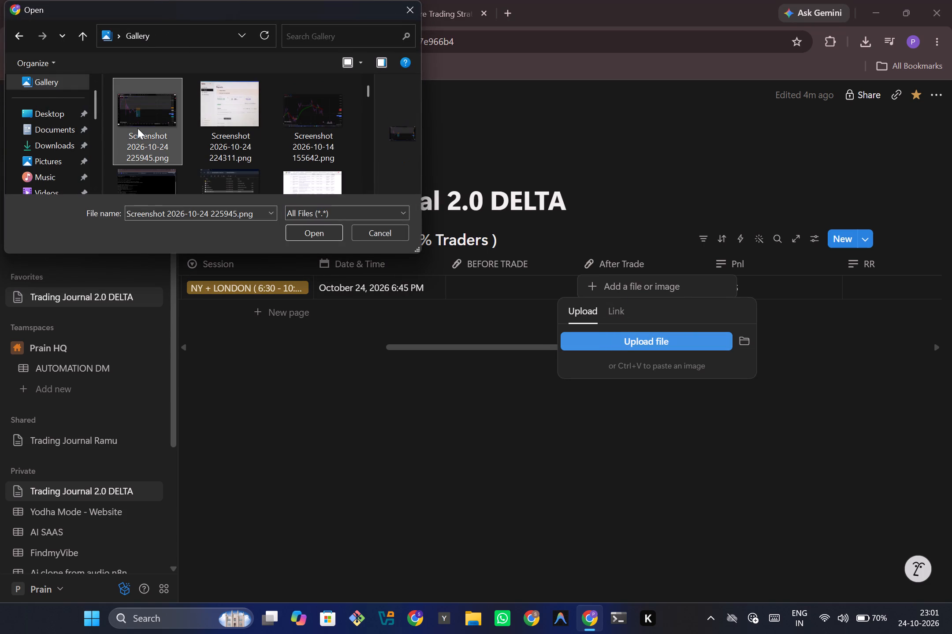
double_click(138, 128)
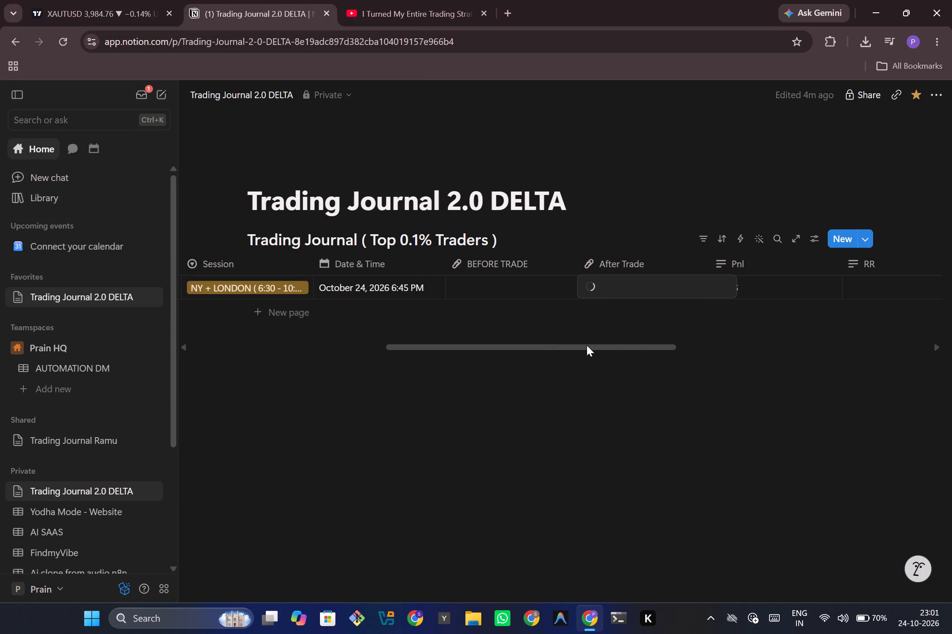
click(854, 414)
Enter 1:3 as the trade row's RR value.
click(866, 279)
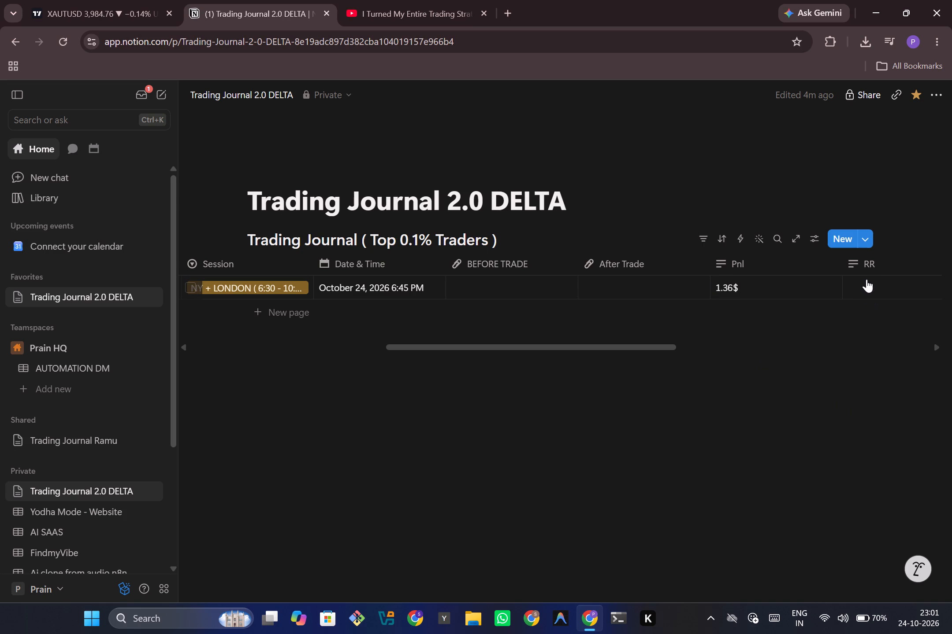
click(806, 431)
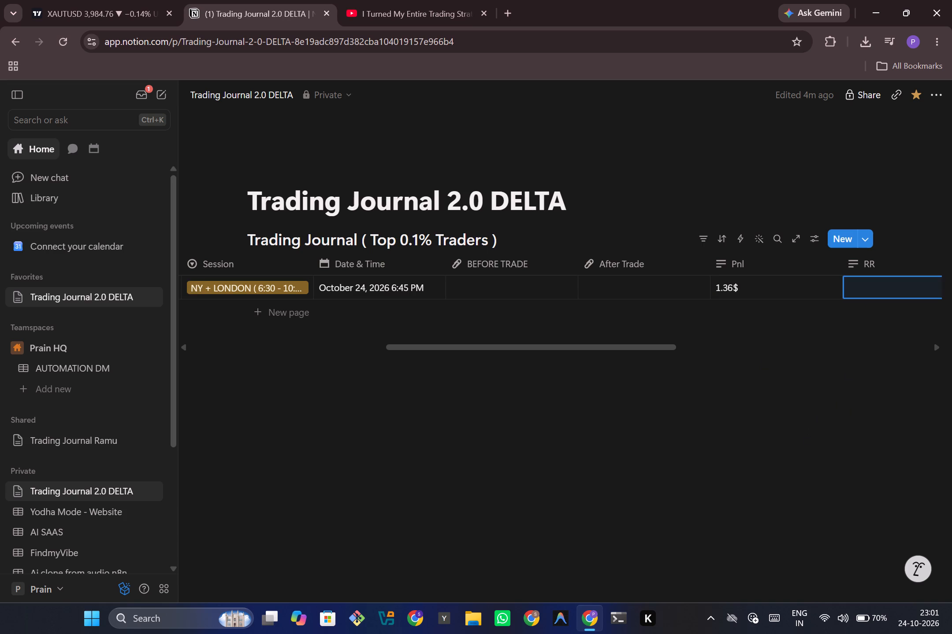
click(806, 431)
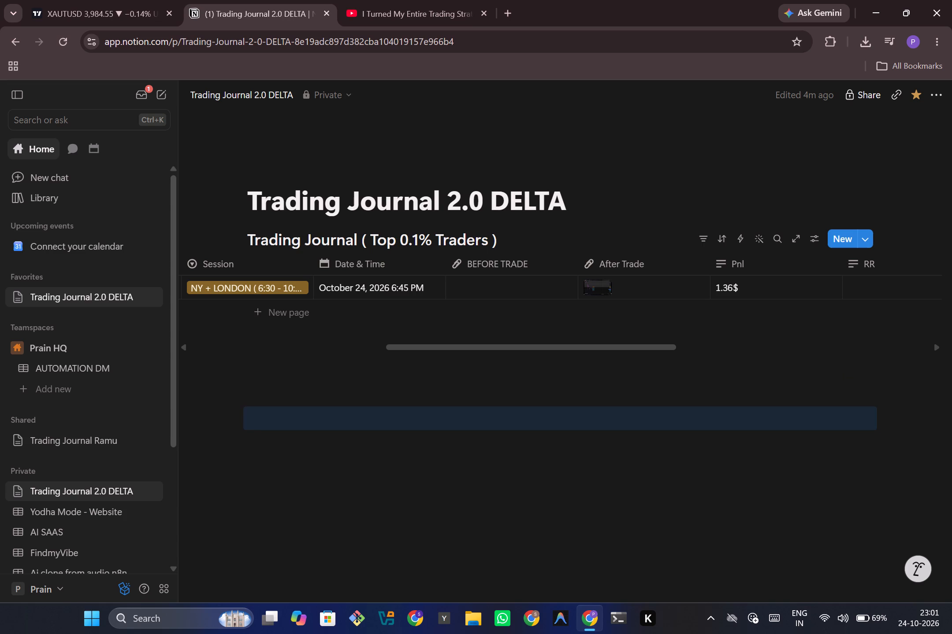
click(868, 281)
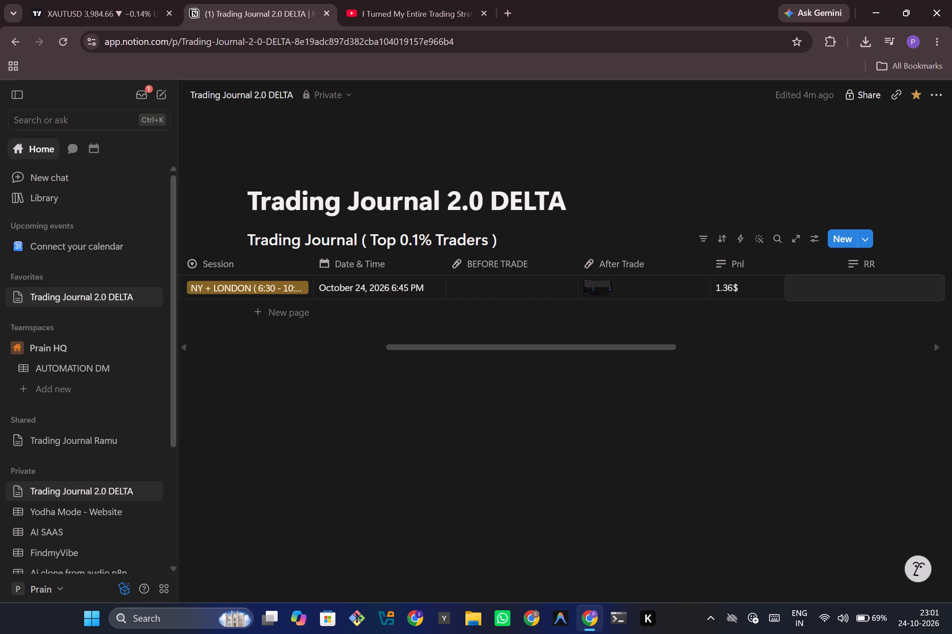
key(1)
key(shift+colon)
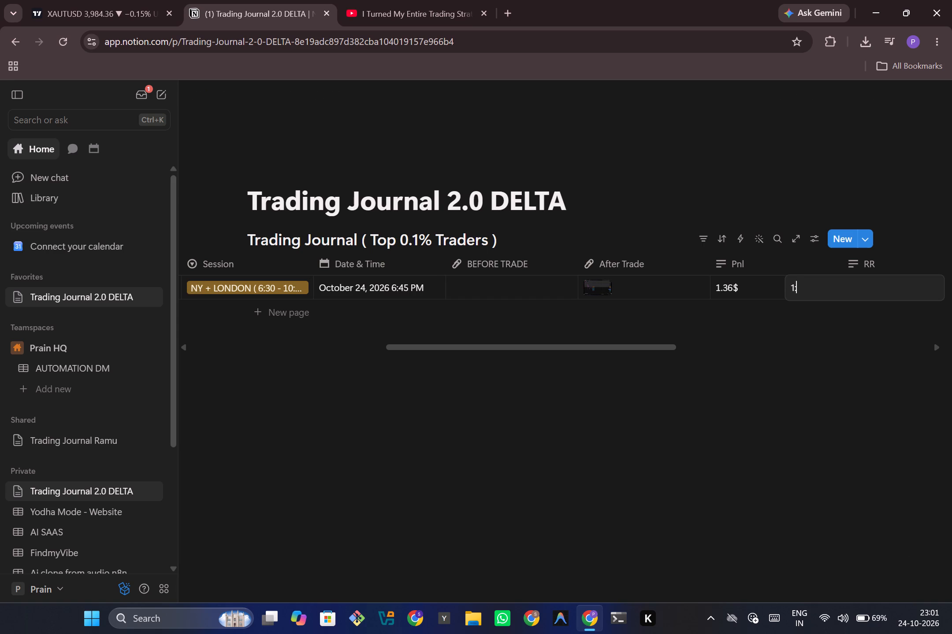
key(3)
double_click(682, 472)
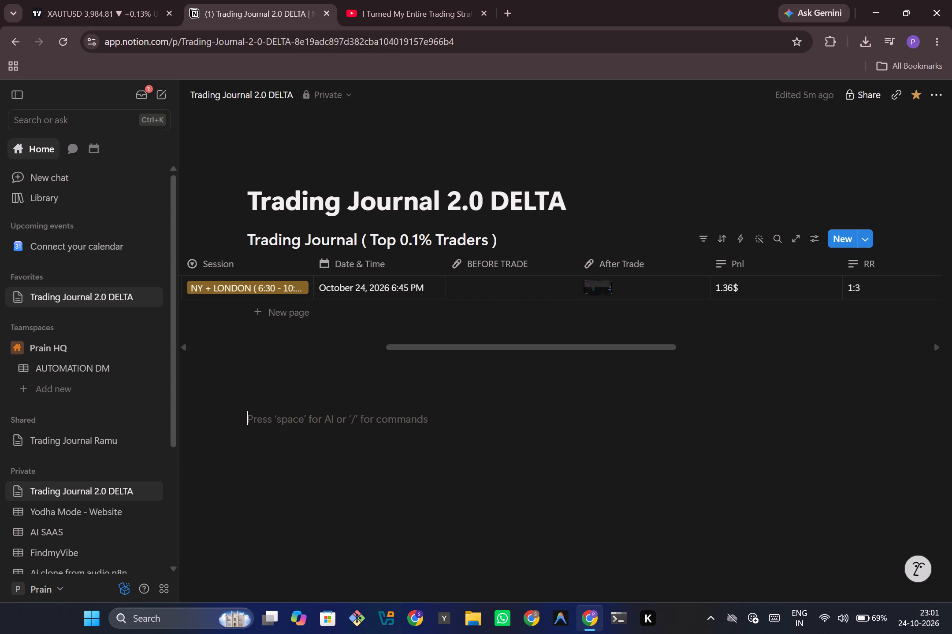
Enter 0.35$ in the trade row's Risk% property.
drag(650, 347, 723, 358)
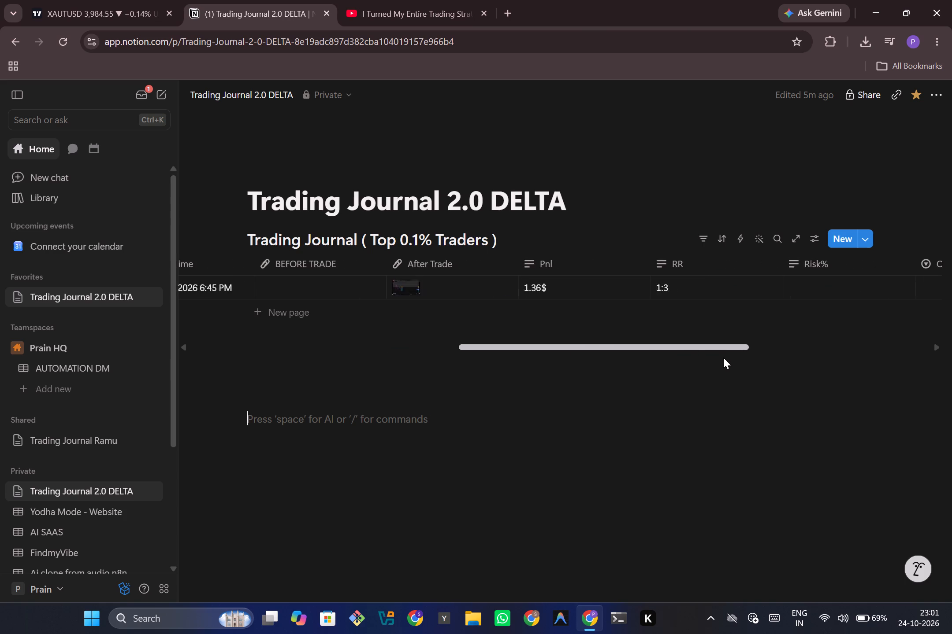
drag(723, 358, 768, 376)
click(708, 290)
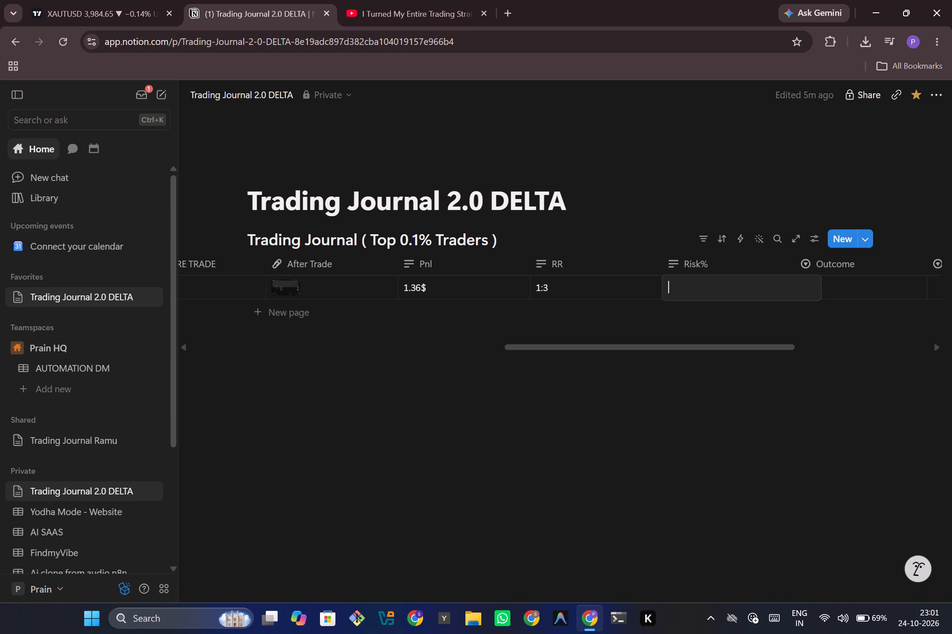
text(0.3)
key(0)
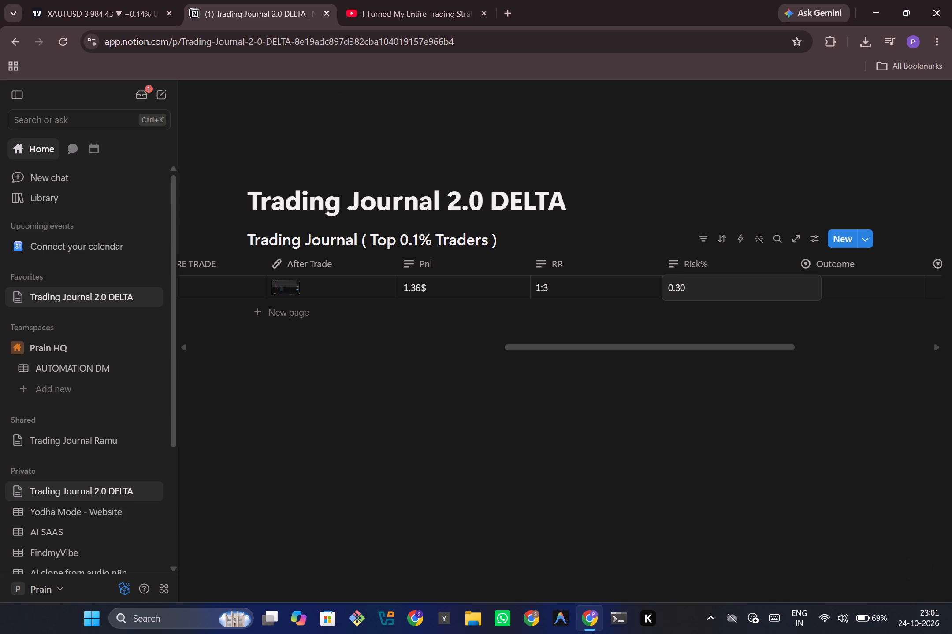
key(BackSpace)
key(5)
key(shift+dollar)
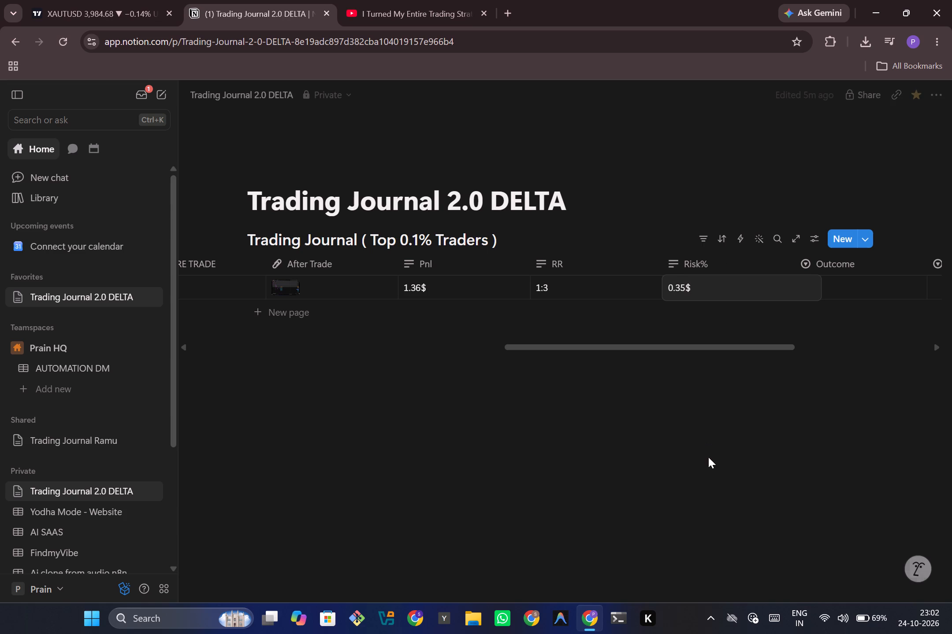
click(708, 457)
Set the trade row's Outcome to Win.
click(854, 296)
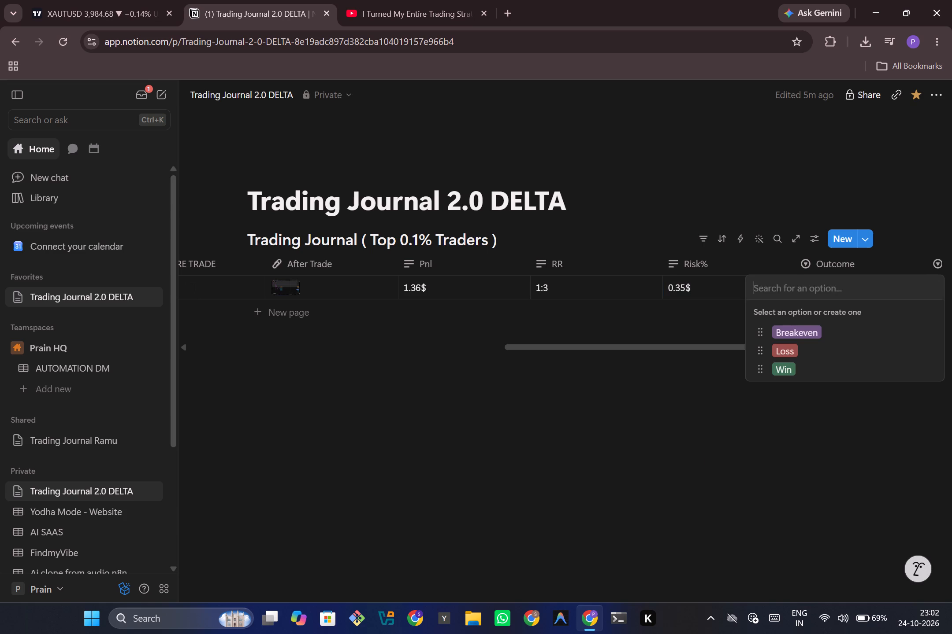
click(785, 370)
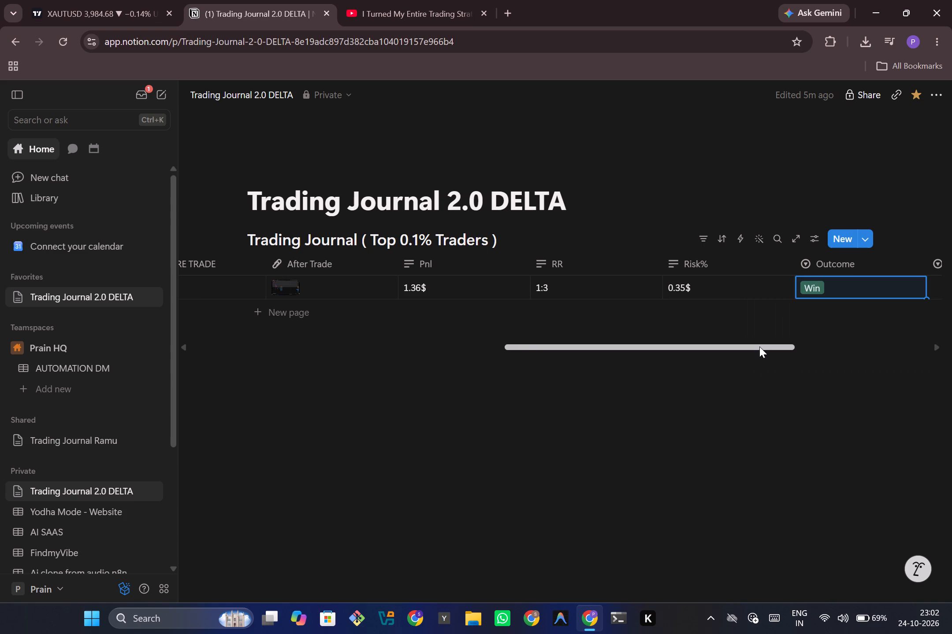
Toggle the trade row's Followed Plan checkbox.
drag(759, 346, 858, 380)
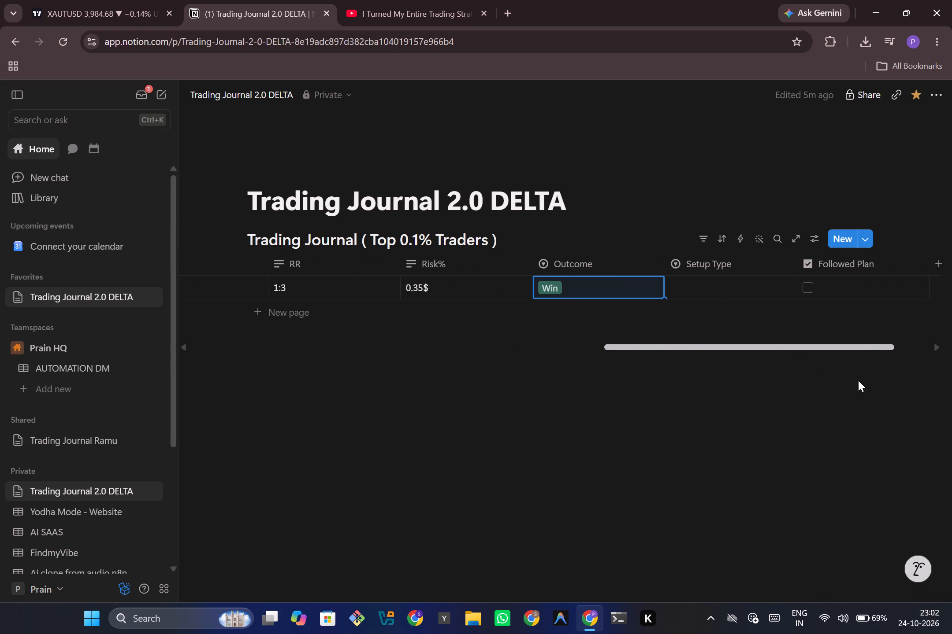
drag(858, 380, 891, 390)
click(722, 290)
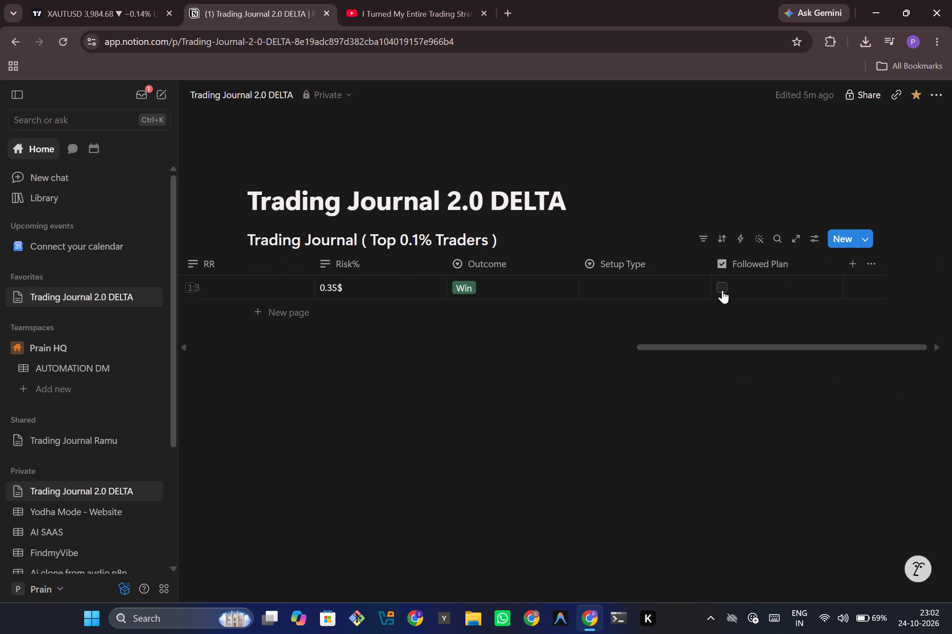
click(722, 290)
Delete the option 1hr trend or candelistic pattern from the Setup Type property's choices.
drag(730, 350, 669, 341)
click(789, 292)
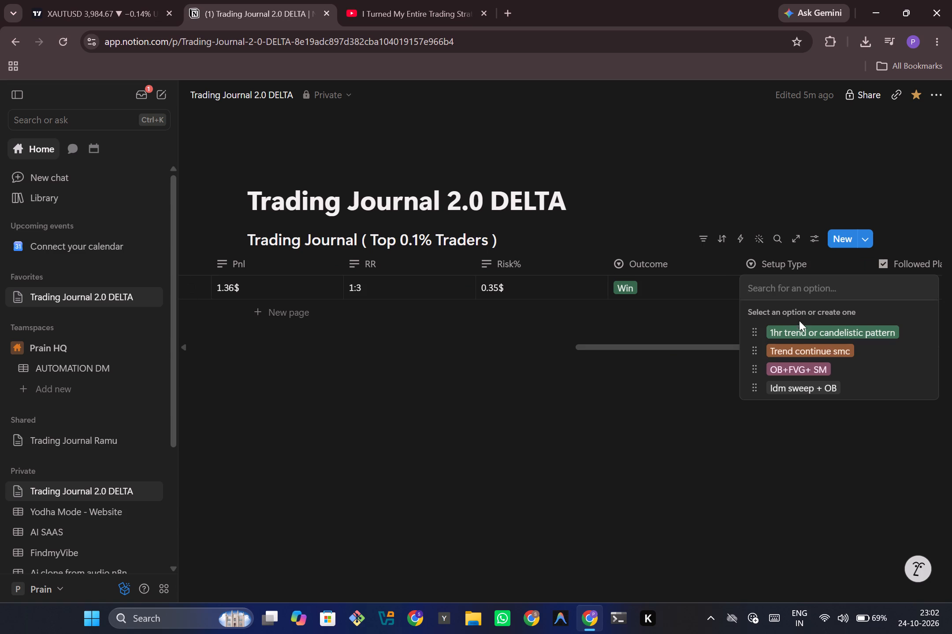
click(927, 333)
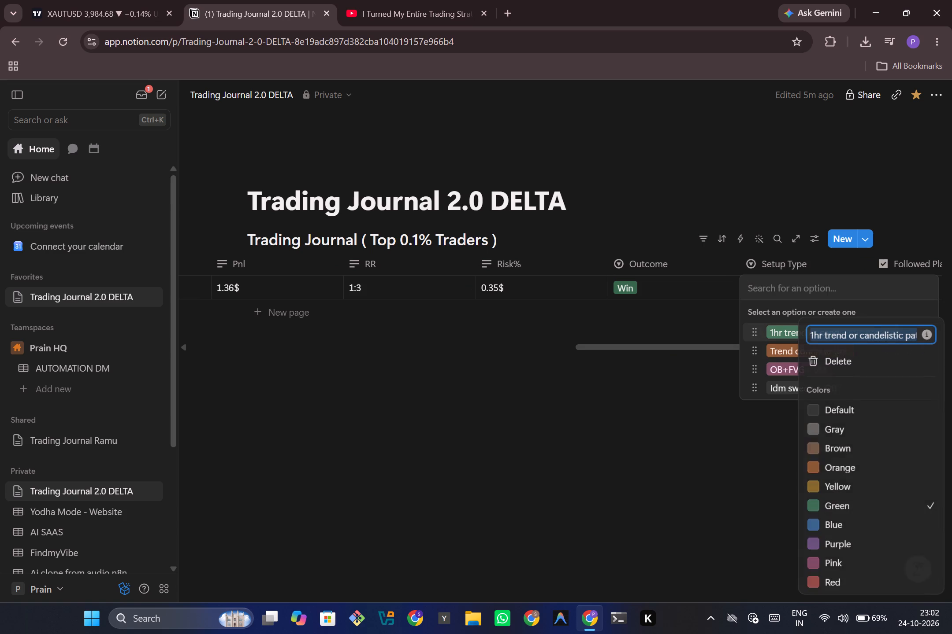
click(835, 365)
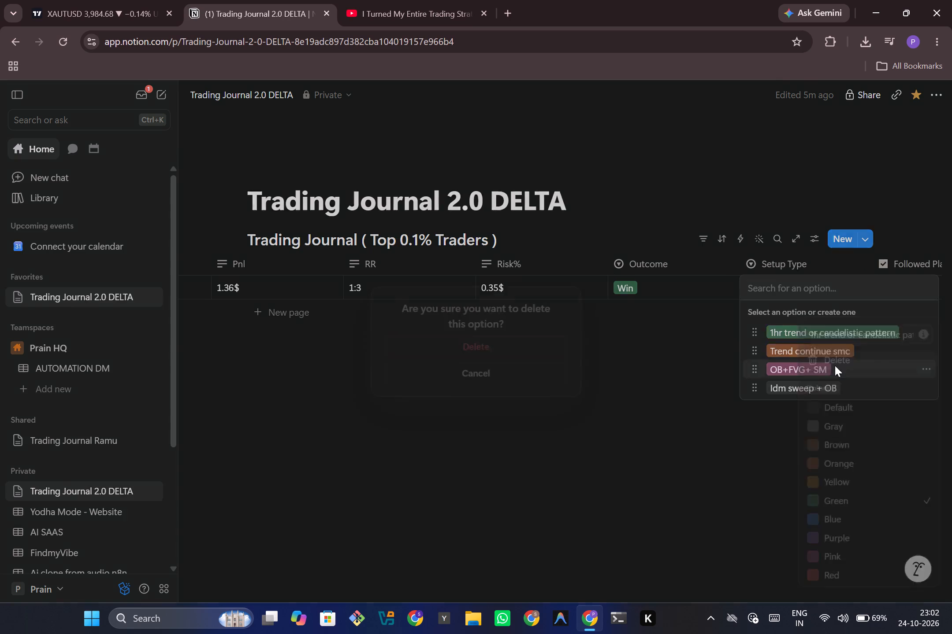
click(517, 339)
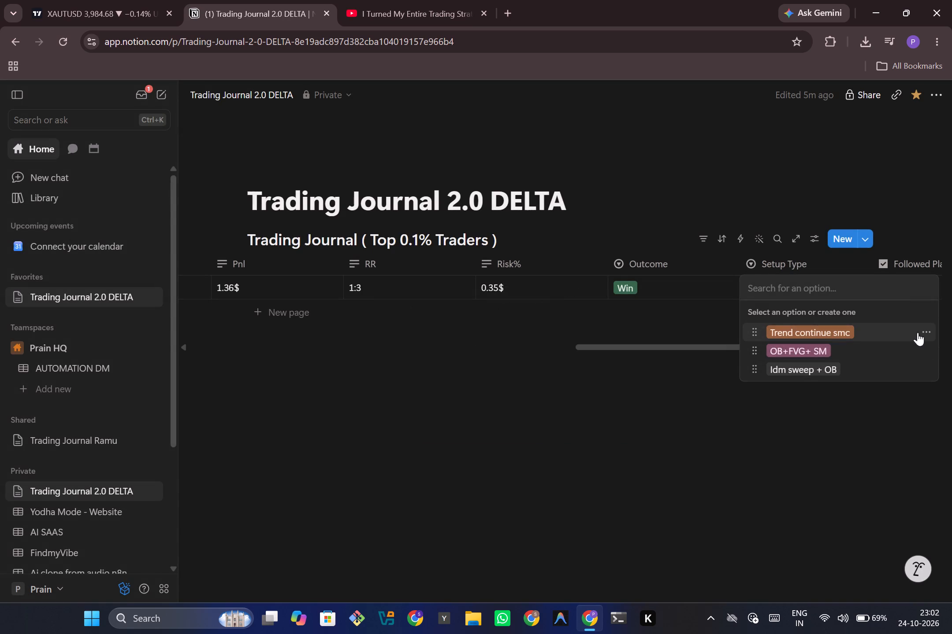
Delete the remaining Setup Type options Trend continue smc, Idm sweep + OB and OB+FVG+ SM, leaving the property without choices.
click(926, 329)
click(831, 366)
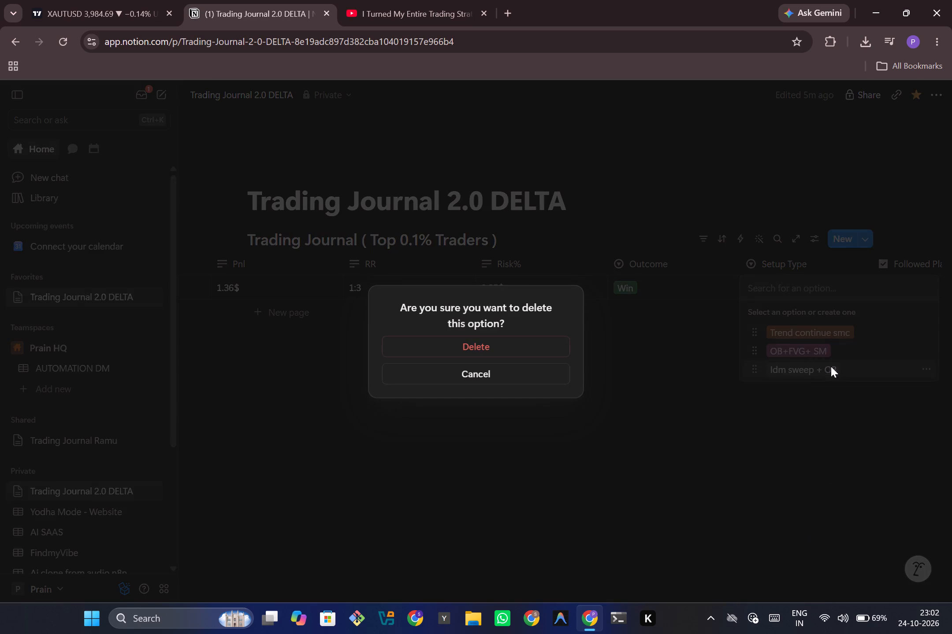
click(477, 346)
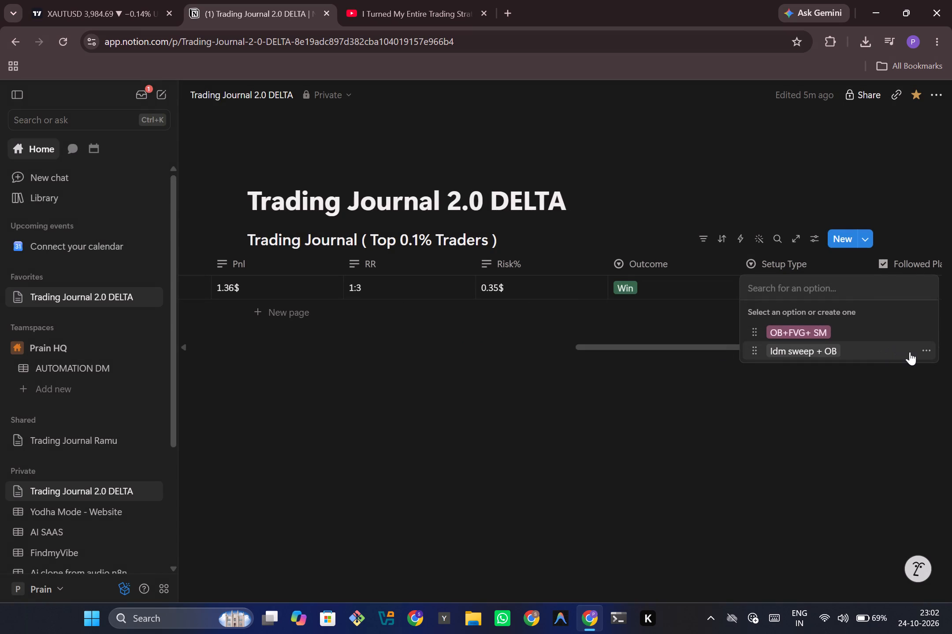
click(931, 351)
click(849, 365)
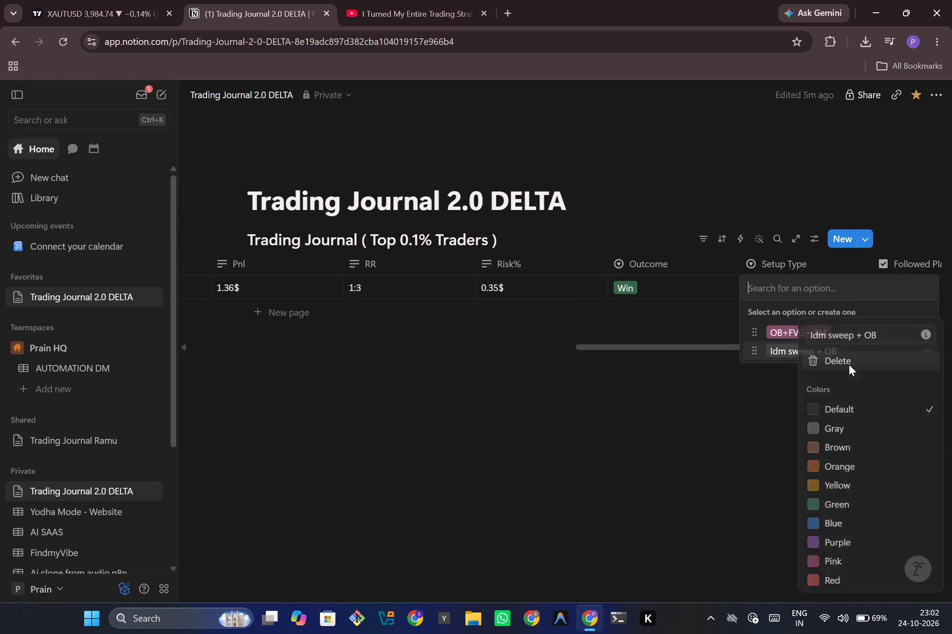
click(510, 343)
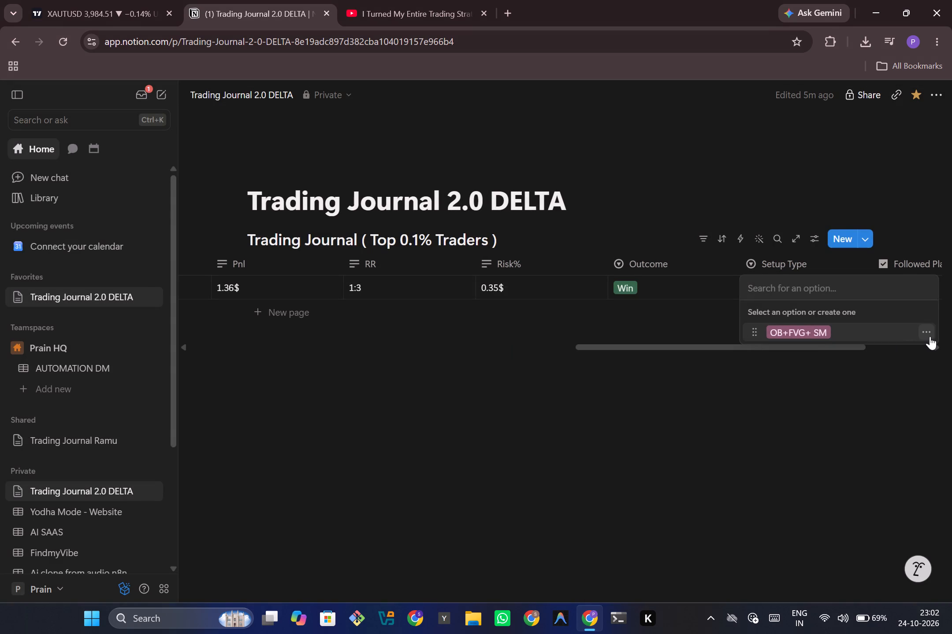
click(930, 336)
click(840, 362)
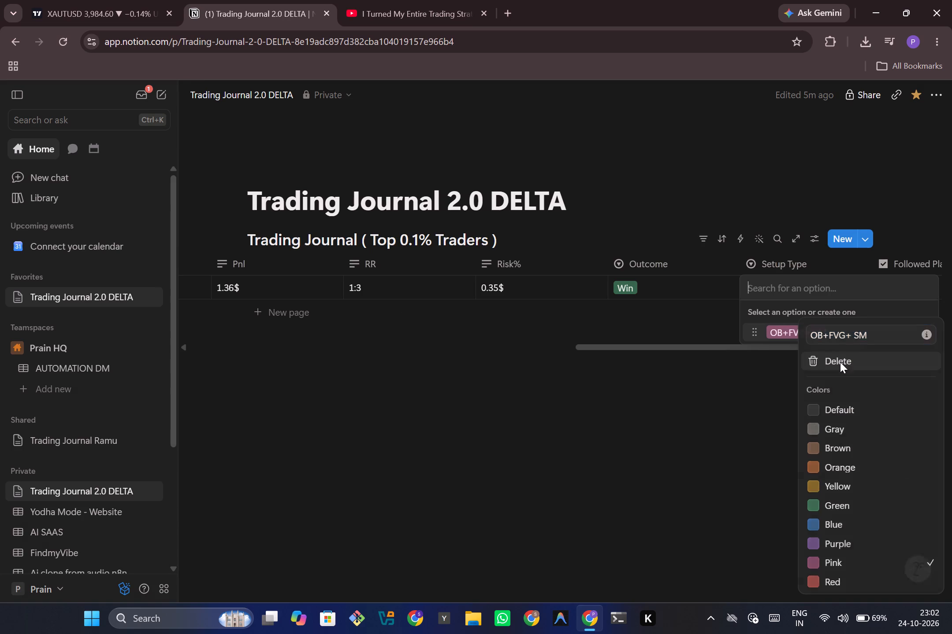
click(517, 348)
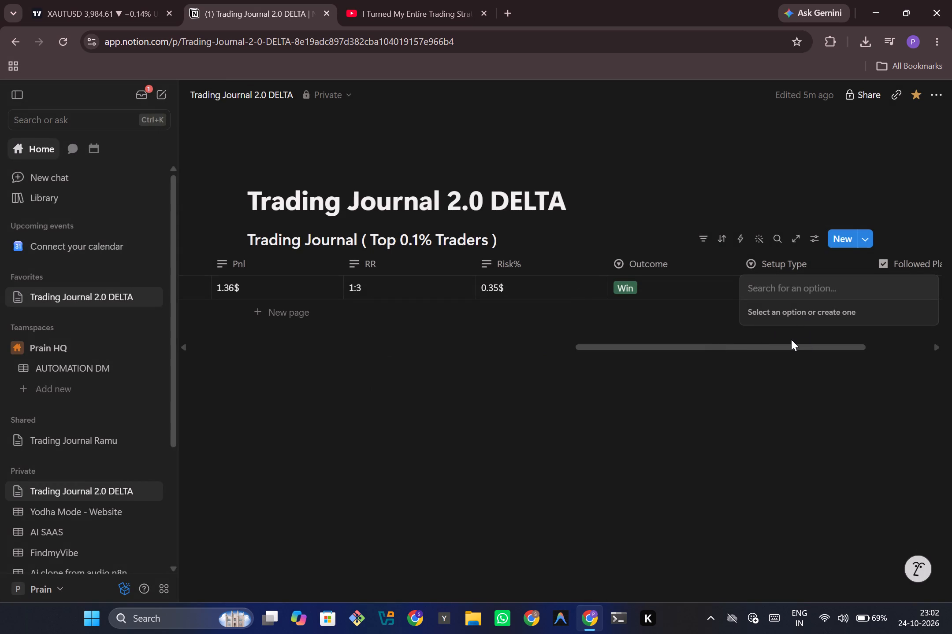
drag(787, 344, 686, 351)
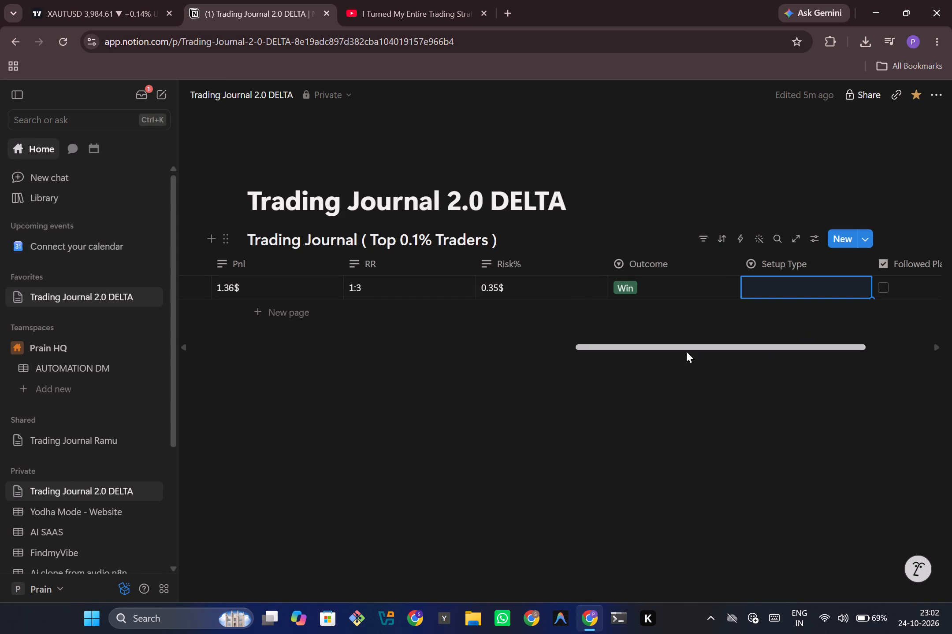
Name the XAUT/USD trade row 24 OCT in the journal table's Name property.
click(686, 351)
drag(683, 350, 623, 372)
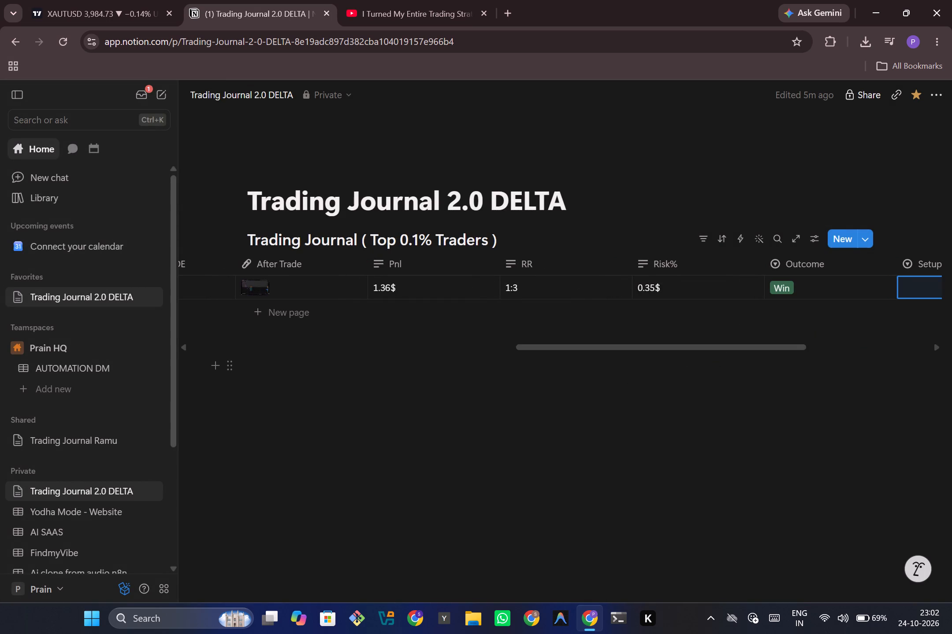
drag(614, 350, 569, 354)
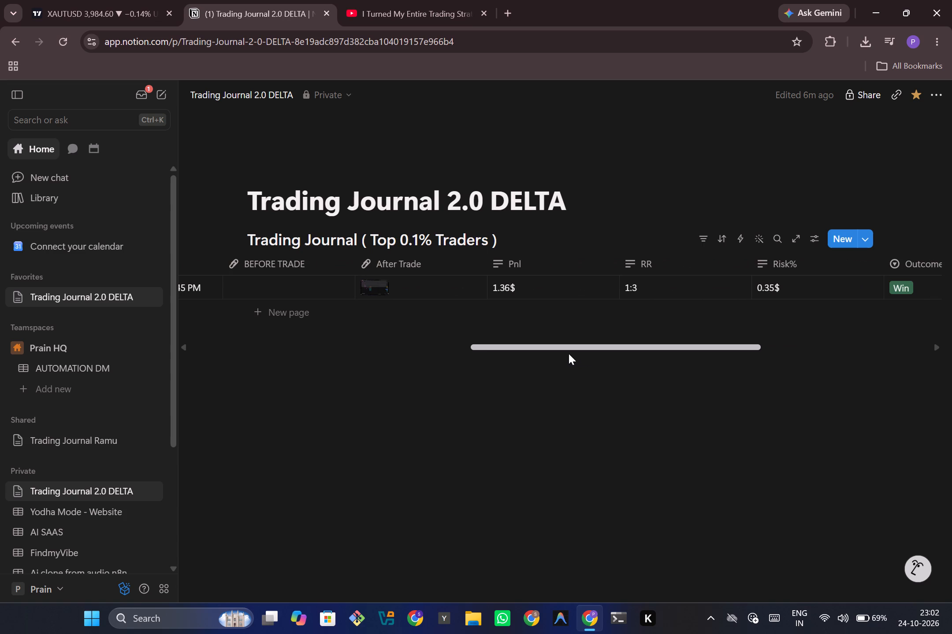
drag(569, 354, 441, 352)
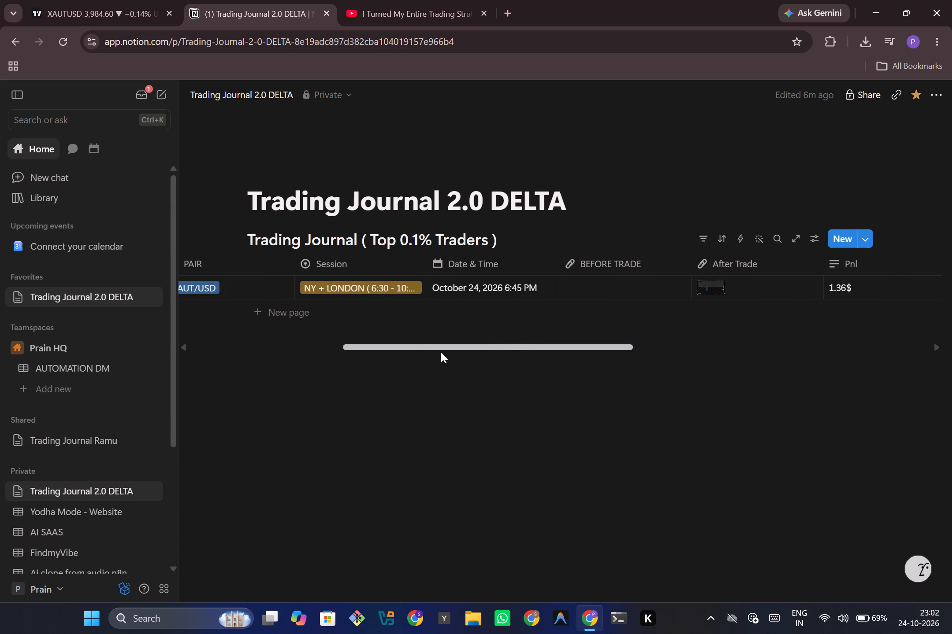
drag(441, 352, 295, 342)
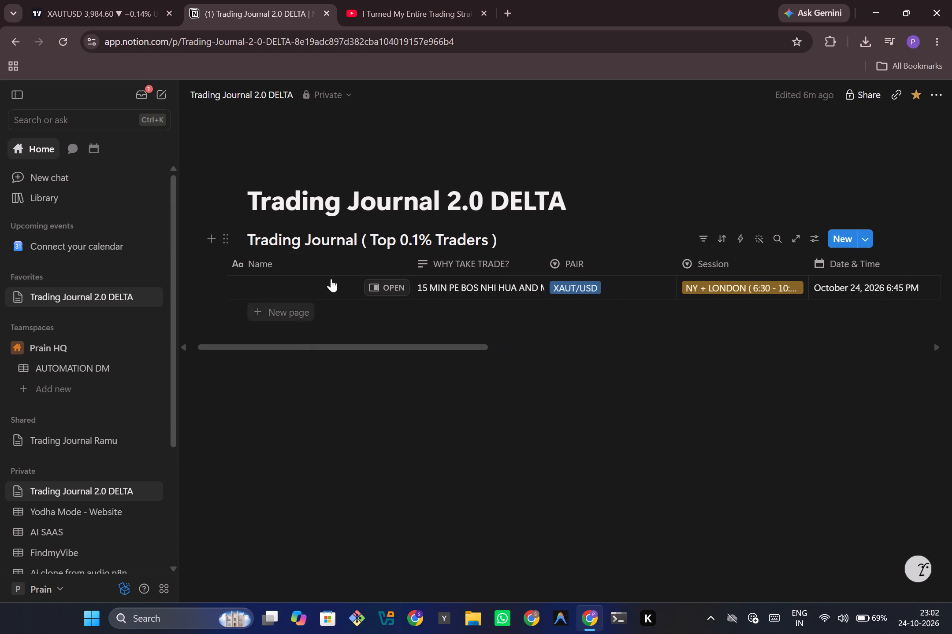
click(312, 278)
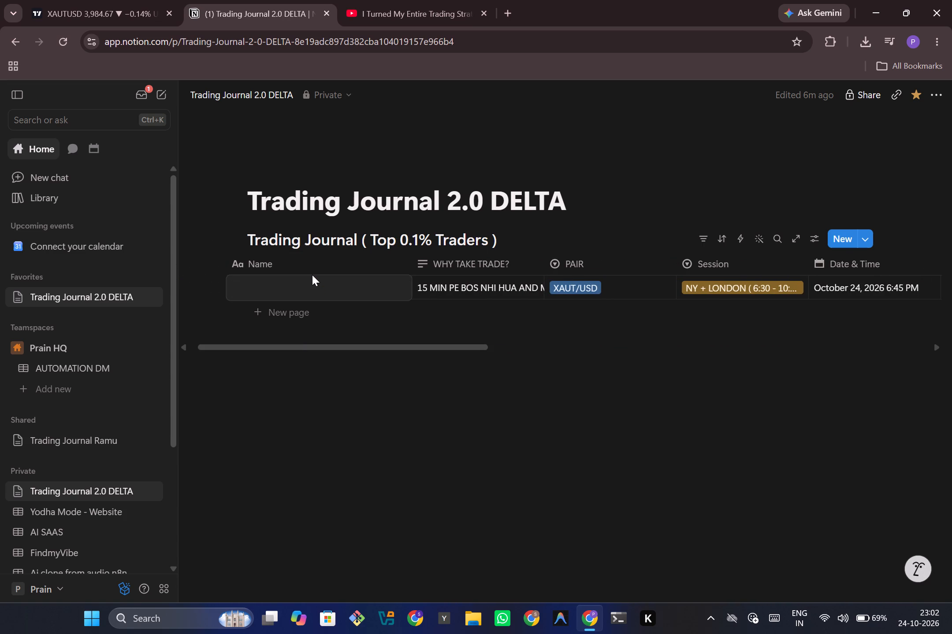
text(24 V)
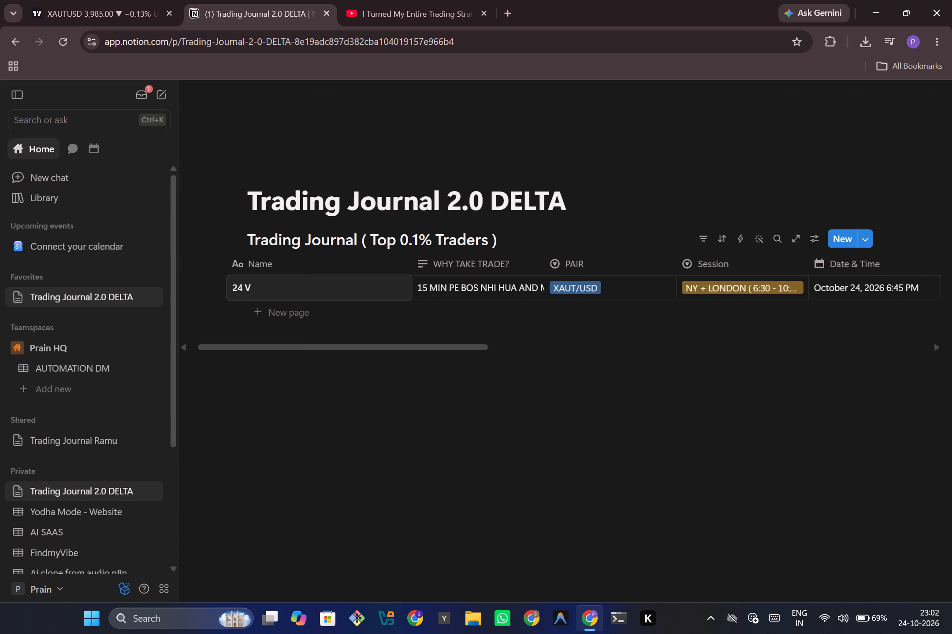
key(BackSpace)
text(OCT)
key(space)
click(314, 461)
click(314, 461)
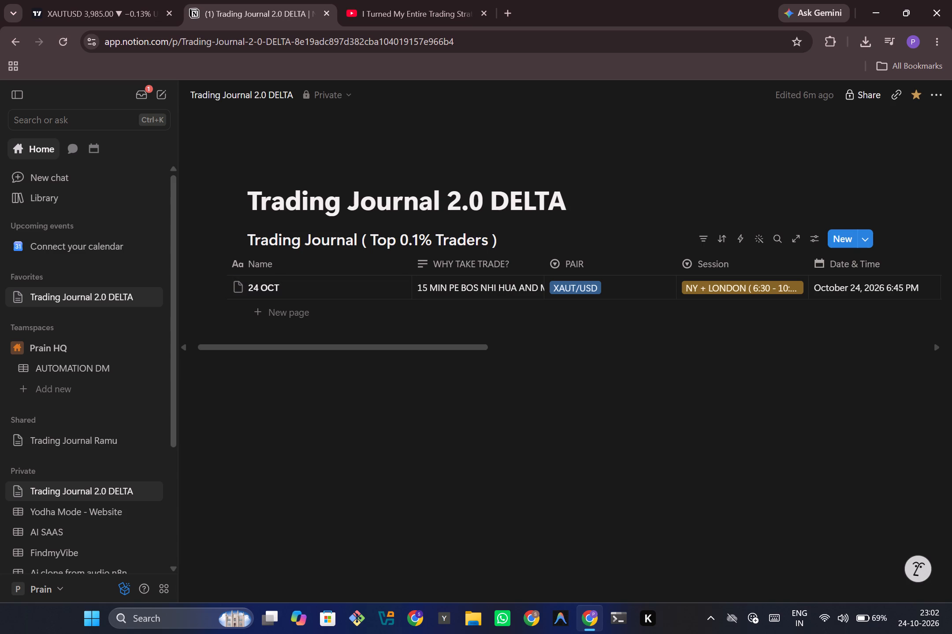
Switch to the YouTube video I Turned My Entire Trading Strategy Into One Indicator and resume its playback.
click(356, 0)
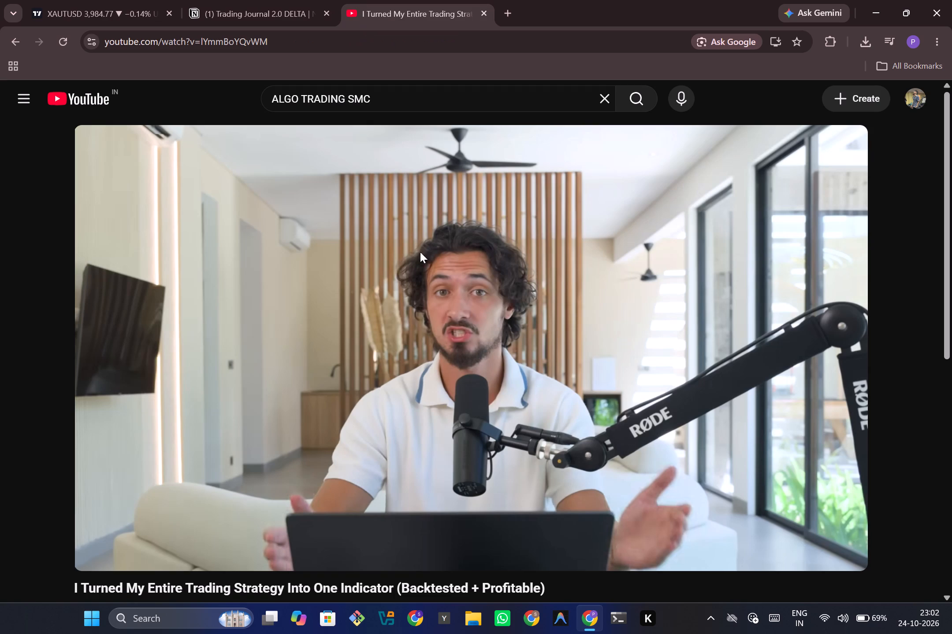
click(475, 416)
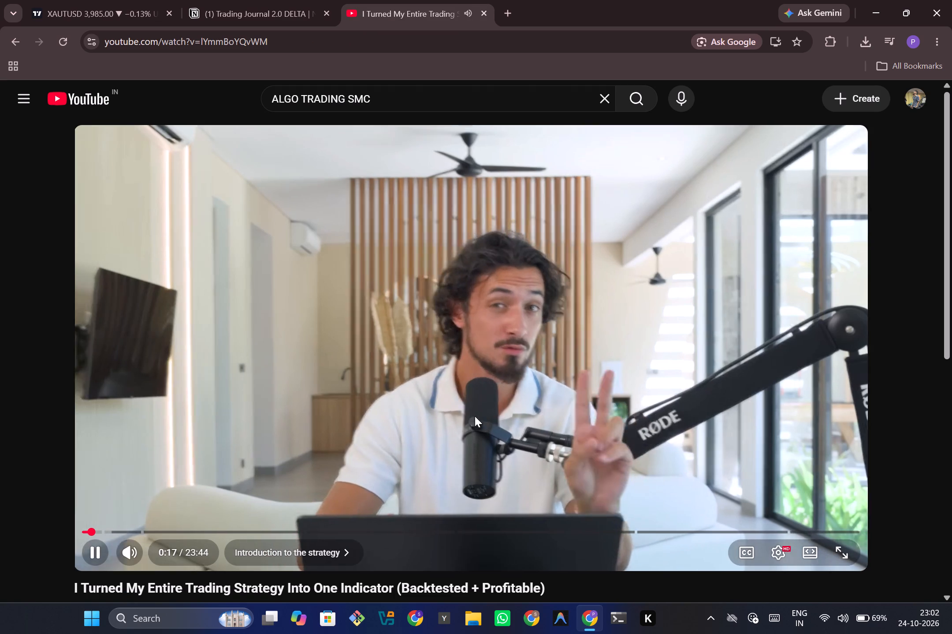
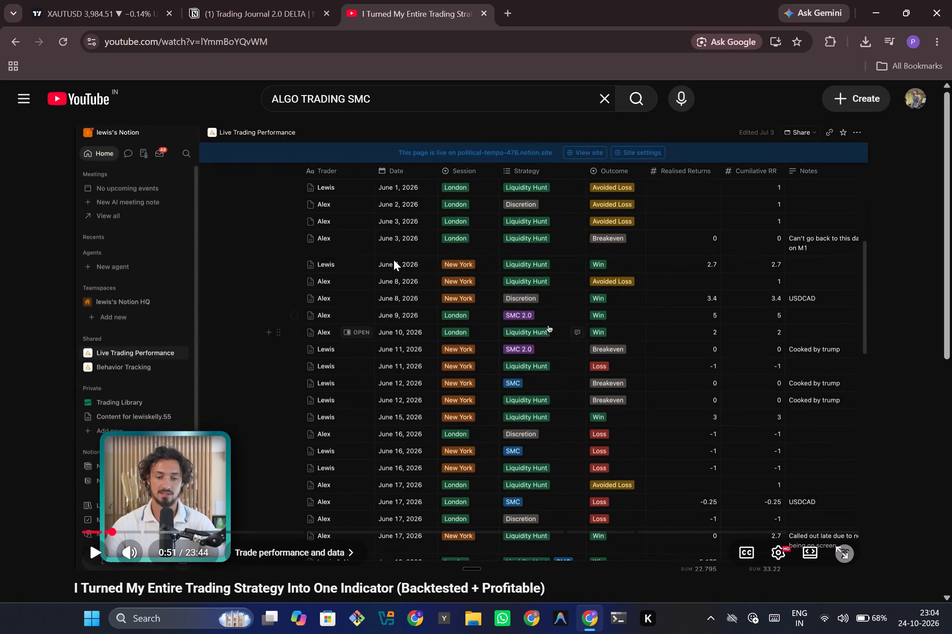
Pause the video on the Live Trading Performance table, capture a screenshot of the player area, and continue playback.
click(535, 385)
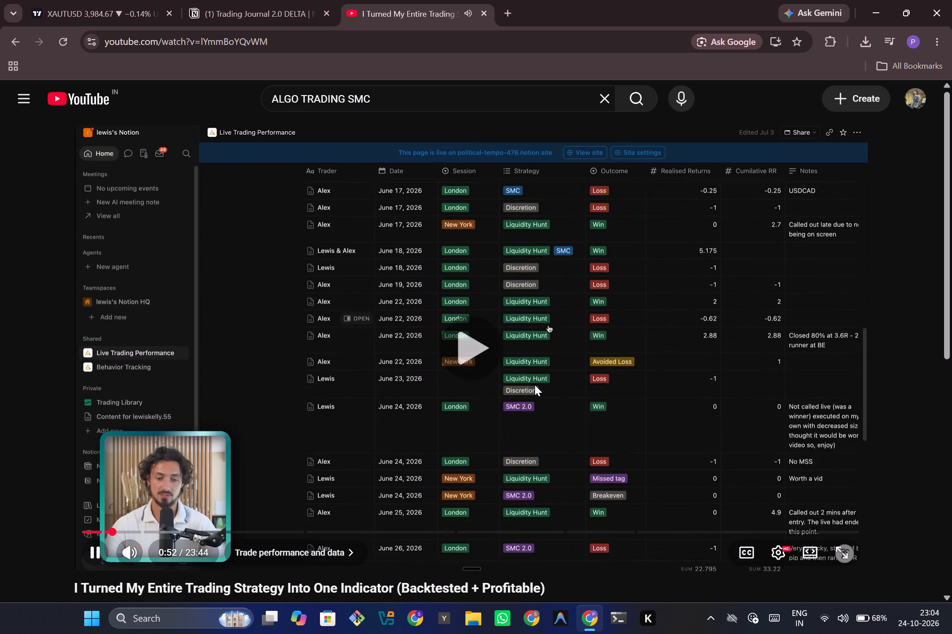
click(535, 385)
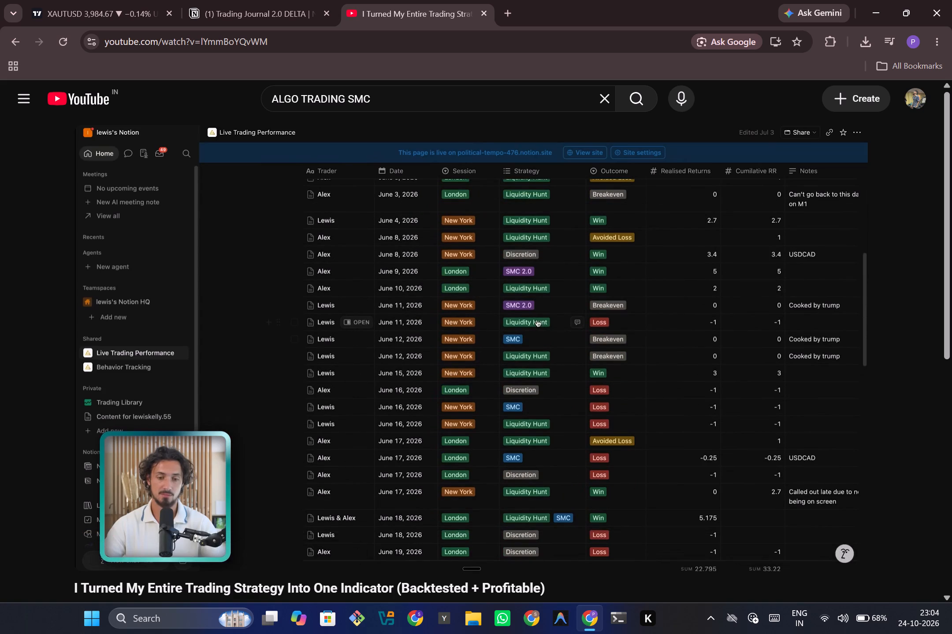
key(shift+super+s)
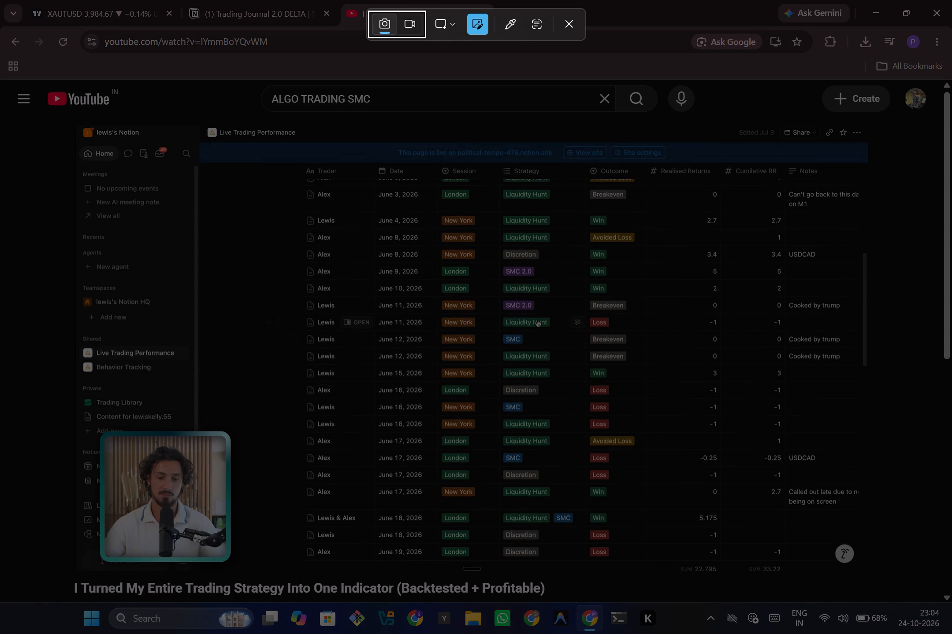
drag(93, 90, 892, 593)
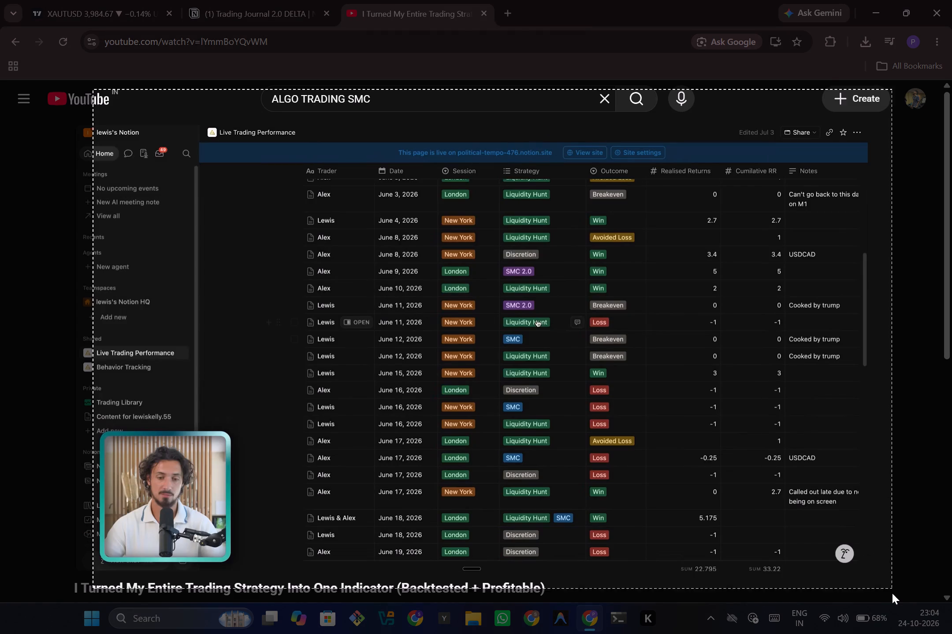
drag(892, 593, 892, 594)
click(355, 59)
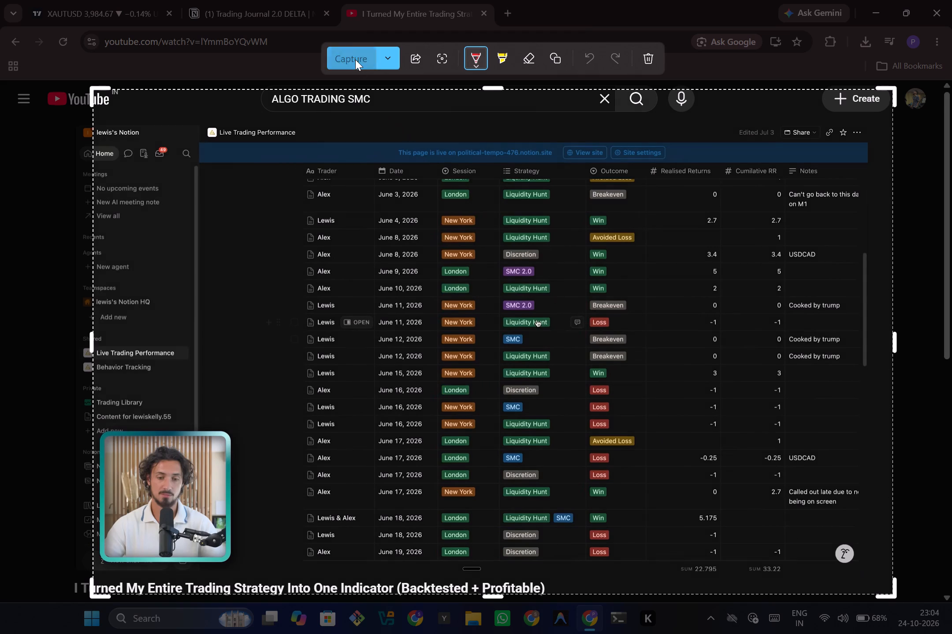
click(440, 406)
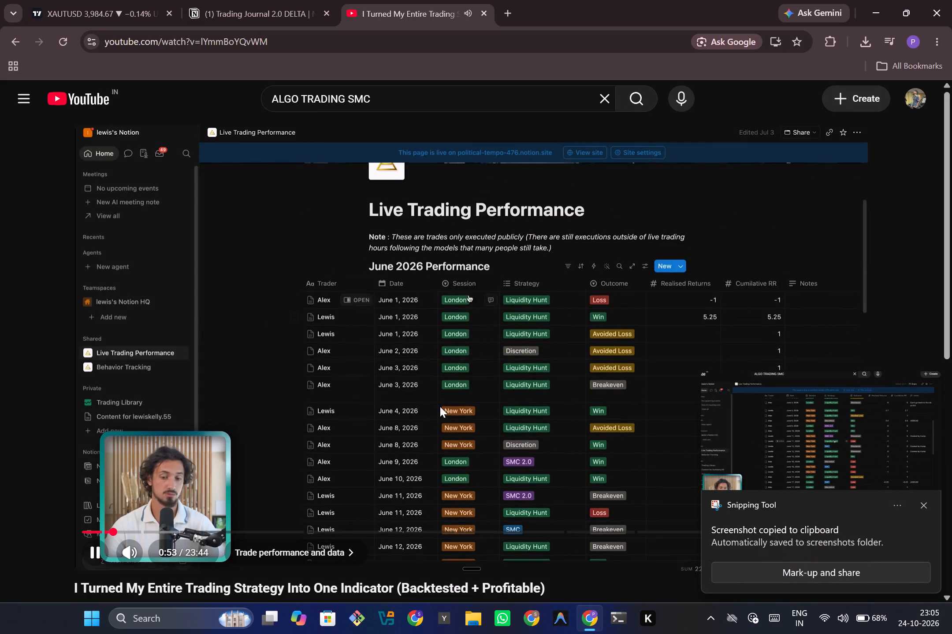
click(922, 504)
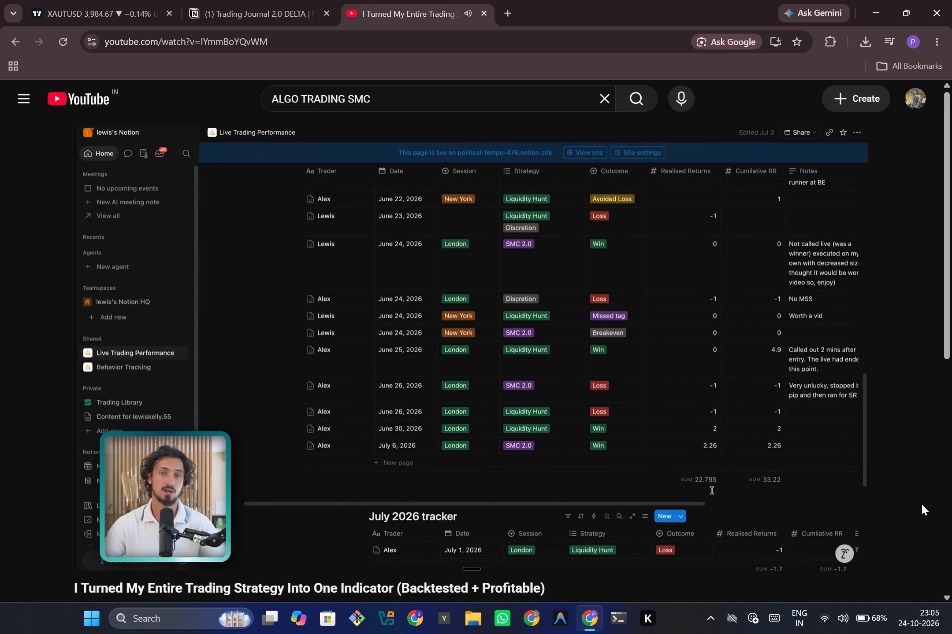
Watch the trade performance section, pausing to examine the June trade log and the TradeZella backtesting dashboard, with a glance at the Notion journal.
click(672, 371)
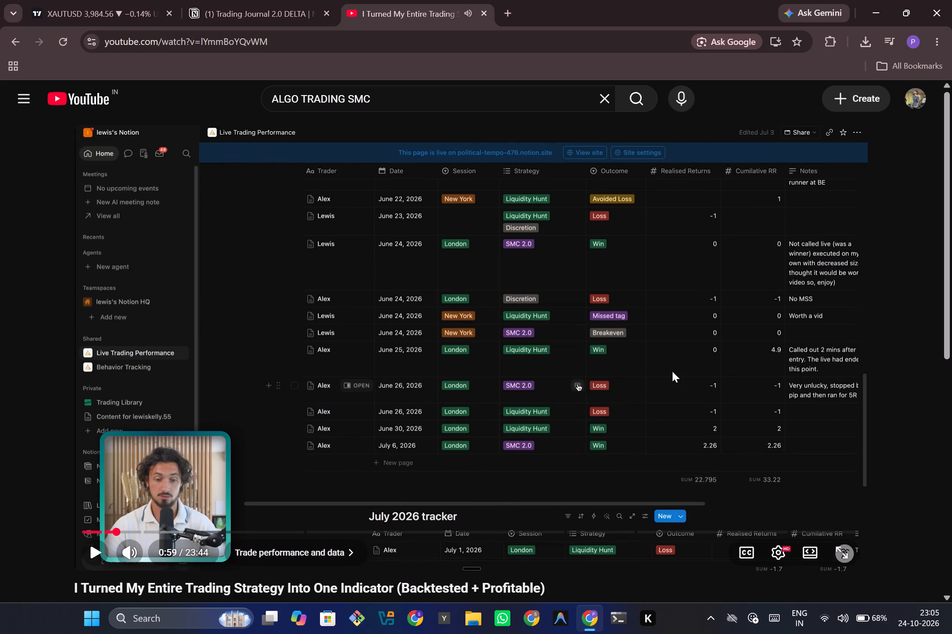
click(672, 371)
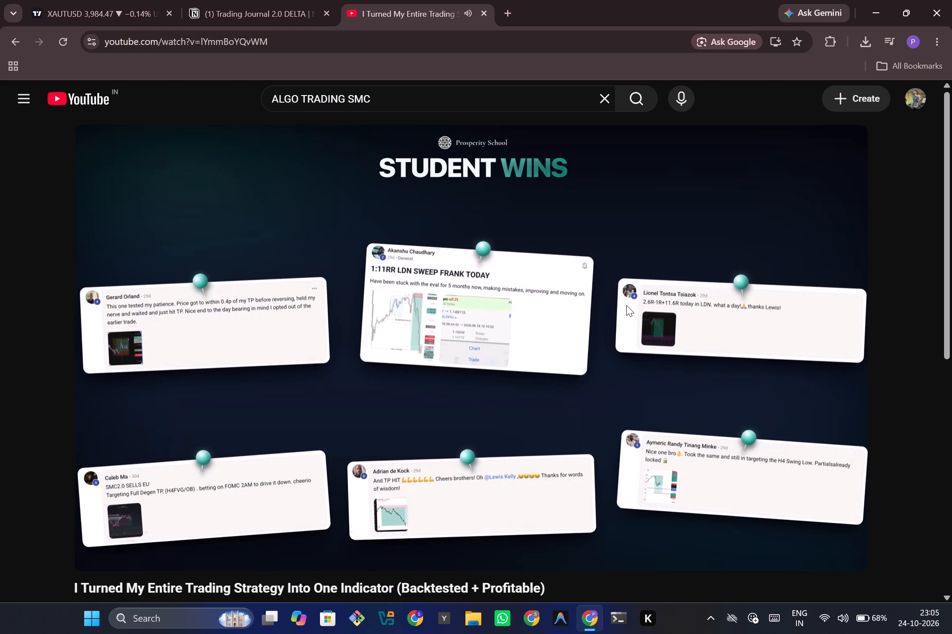
click(265, 0)
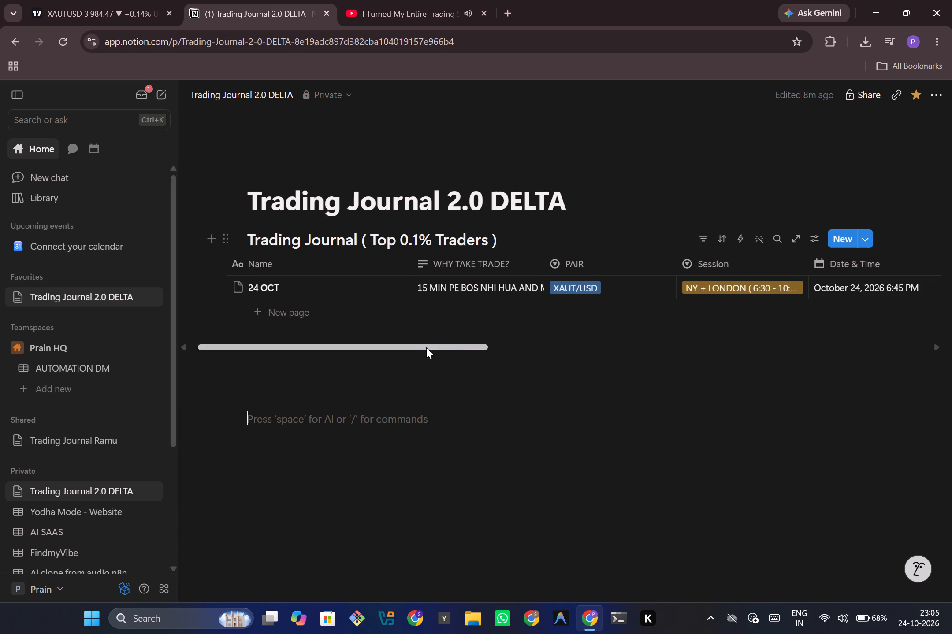
drag(426, 347, 896, 457)
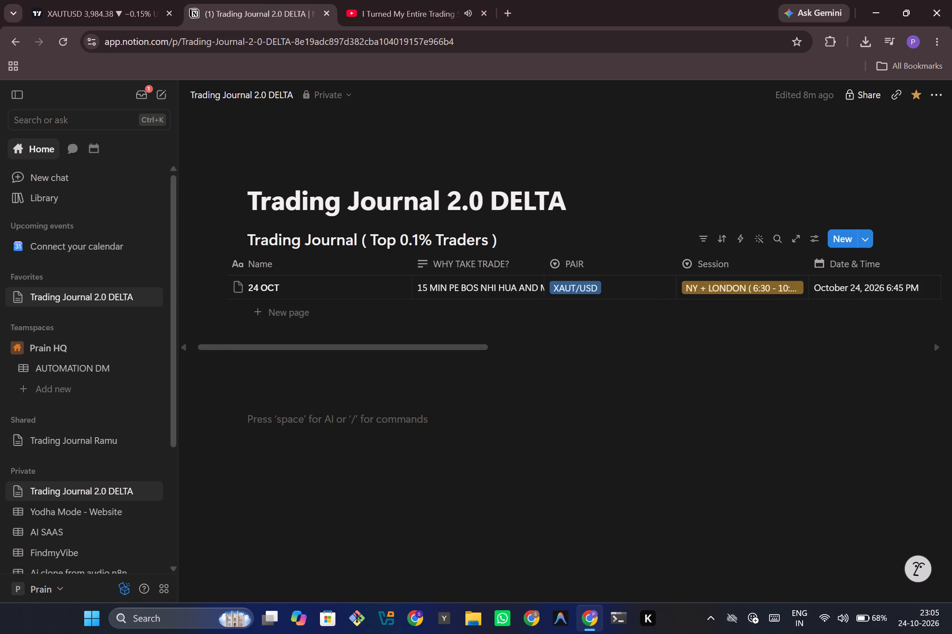
click(372, 0)
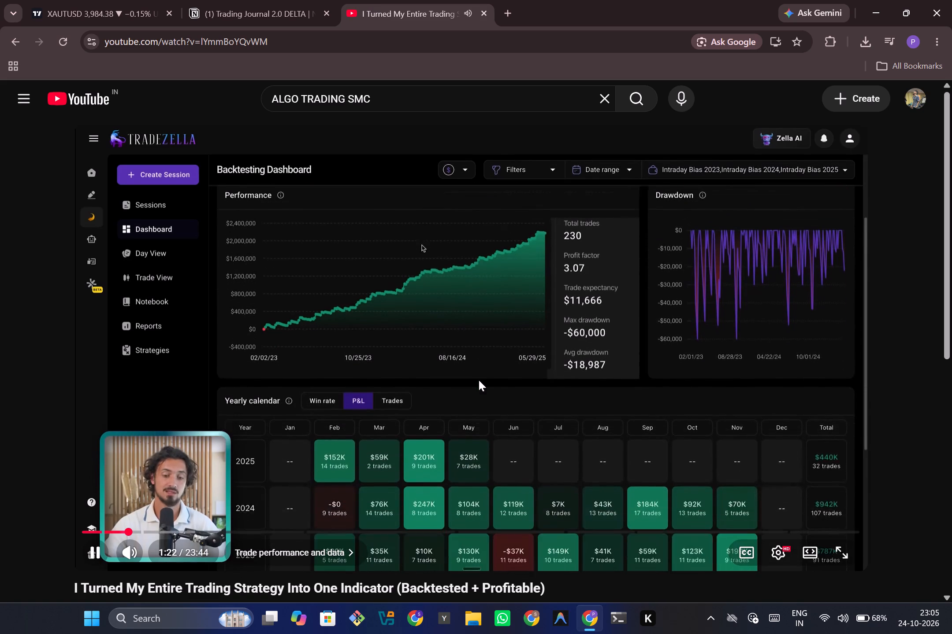
click(479, 380)
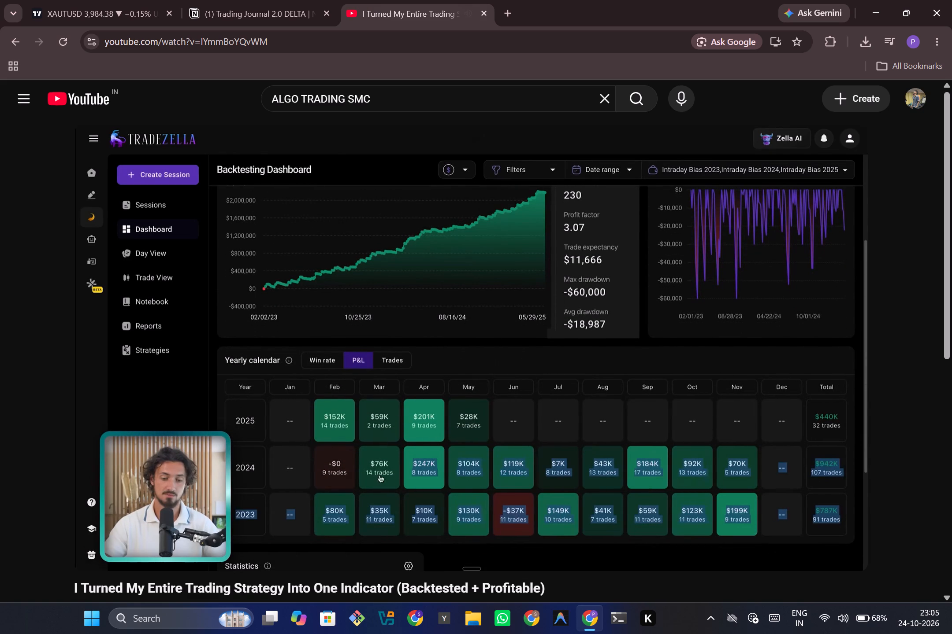
click(479, 380)
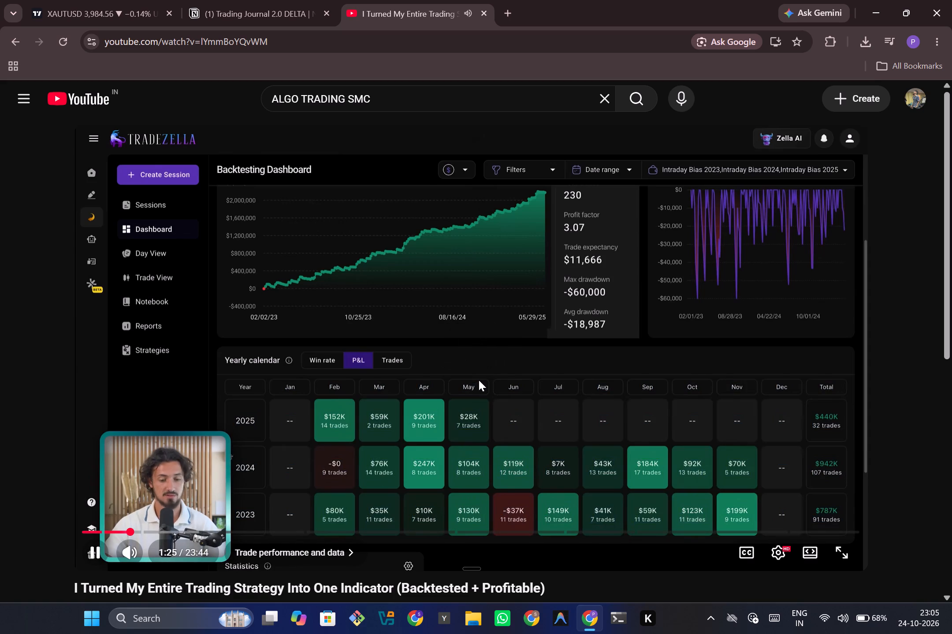
click(491, 437)
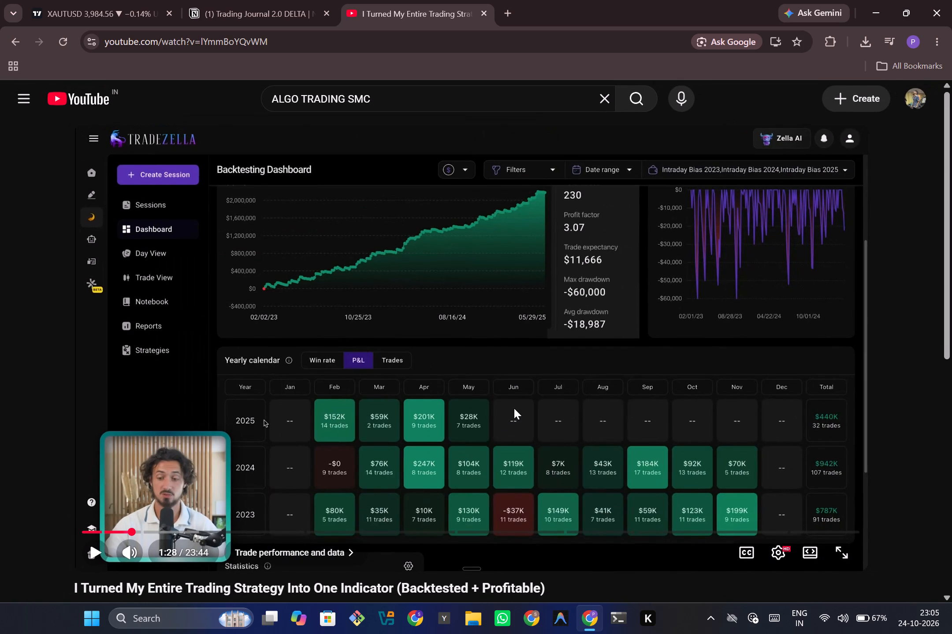
click(514, 408)
click(514, 408)
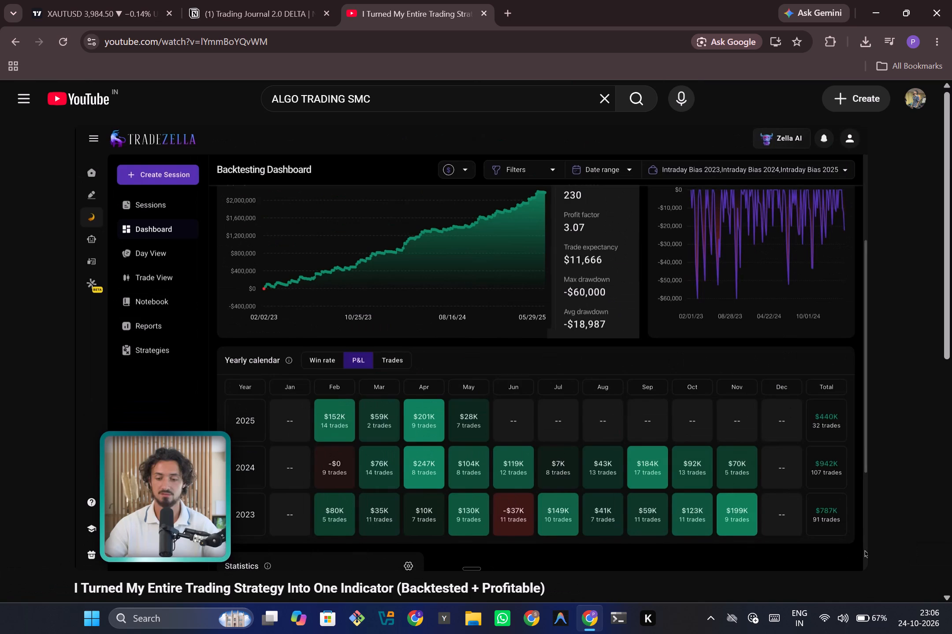
click(591, 287)
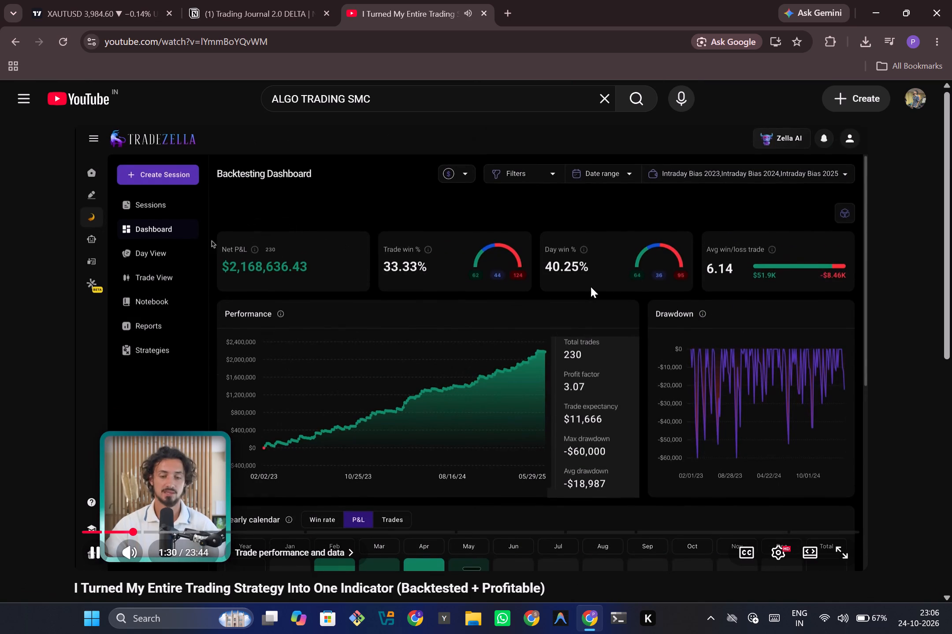
click(589, 317)
click(589, 317)
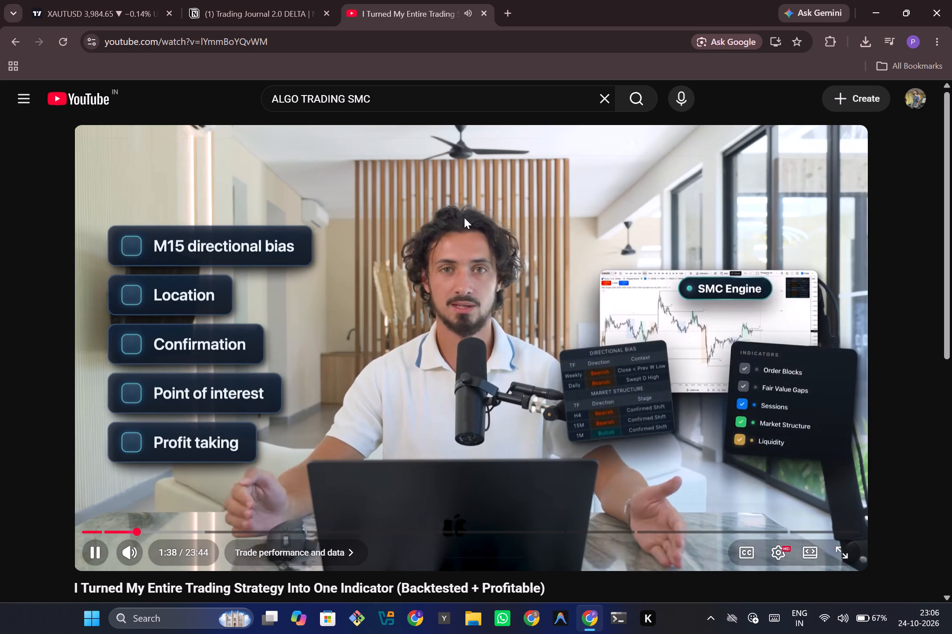
Watch the strategy checklist and the start of the M15 directional bias section, also looking over the Notion journal and the video's comments.
key(Left)
click(246, 0)
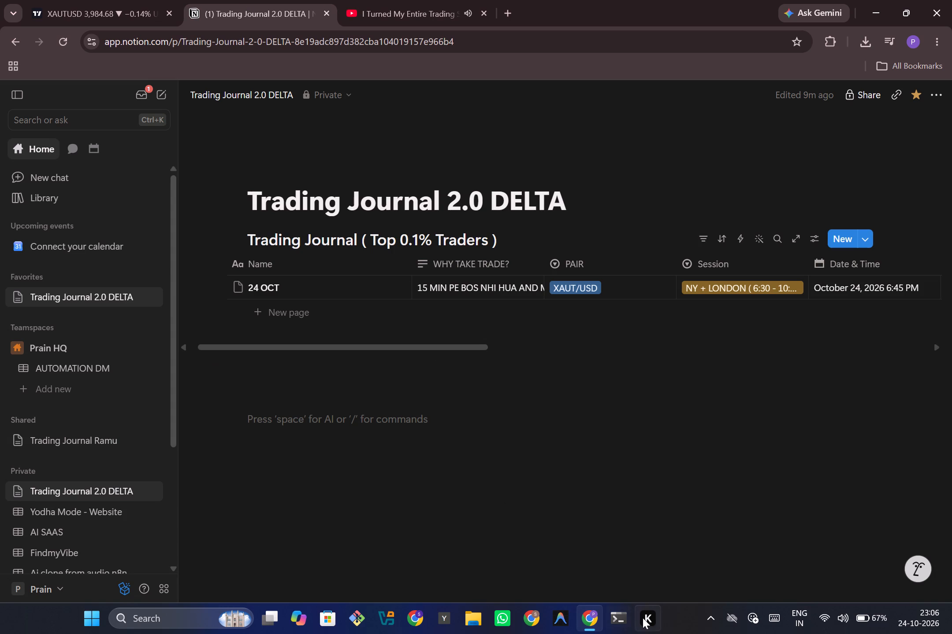
click(416, 2)
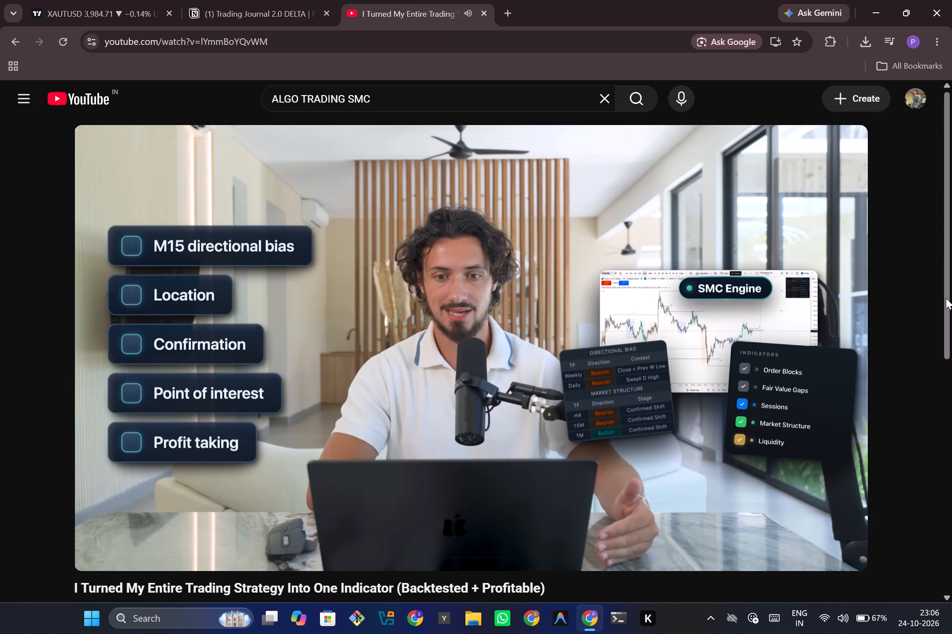
drag(946, 298, 948, 351)
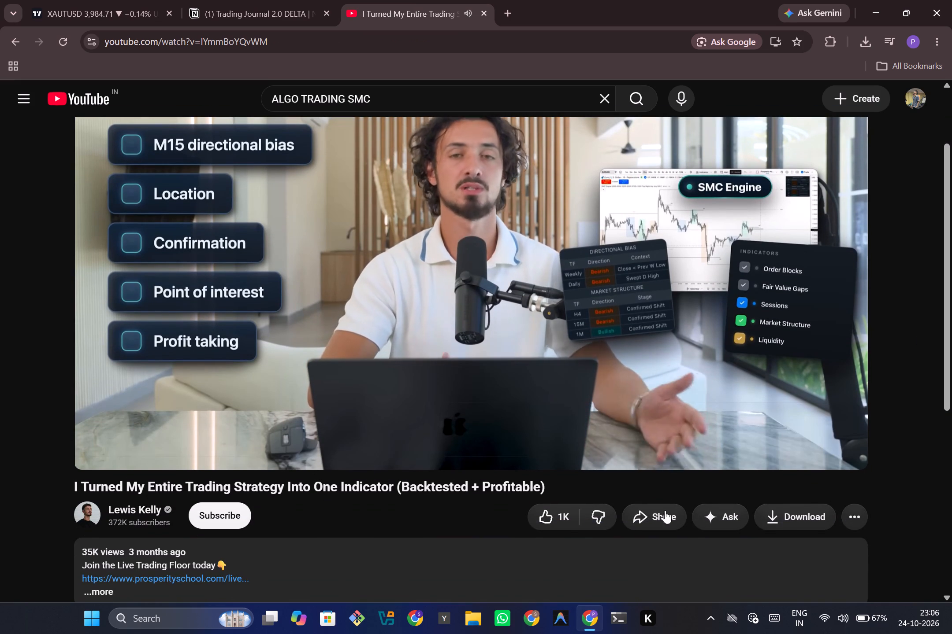
drag(950, 224, 951, 380)
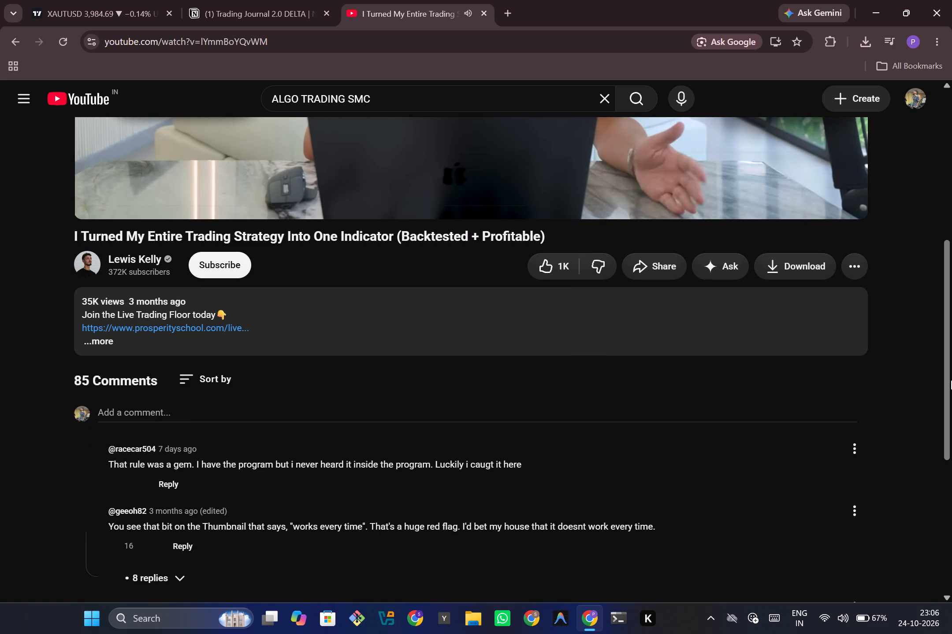
drag(951, 380, 950, 380)
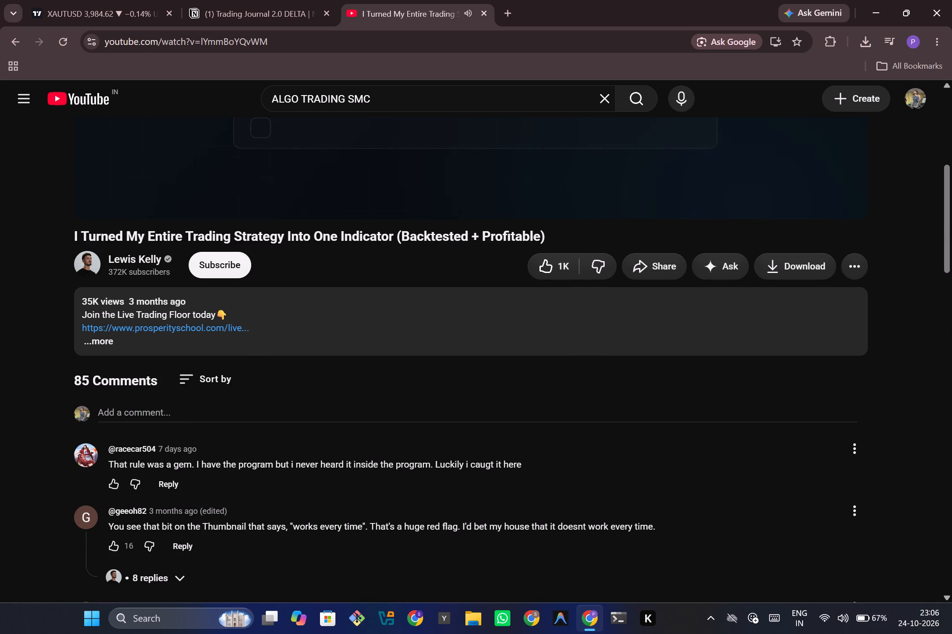
drag(951, 225, 951, 99)
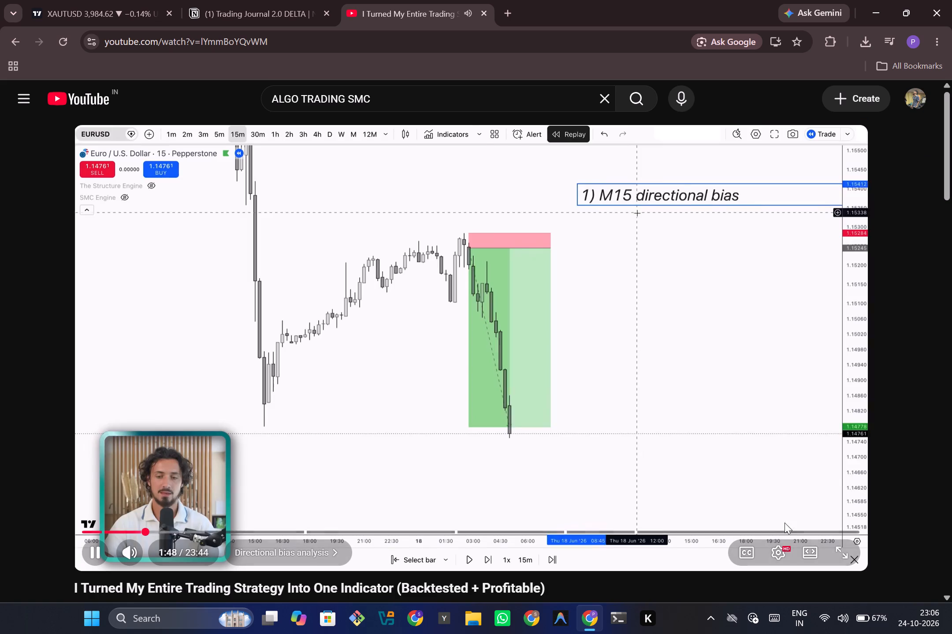
click(695, 459)
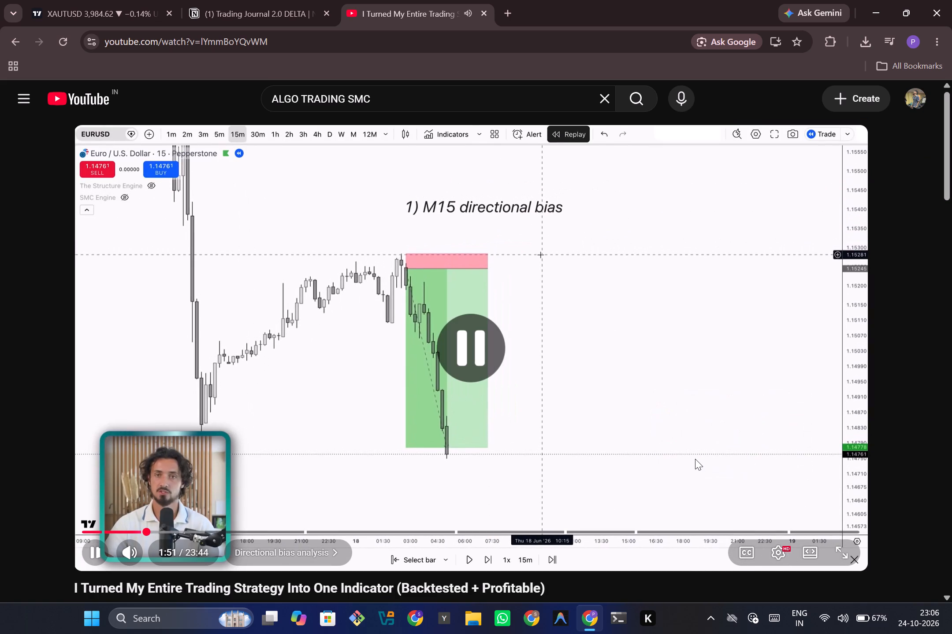
click(695, 459)
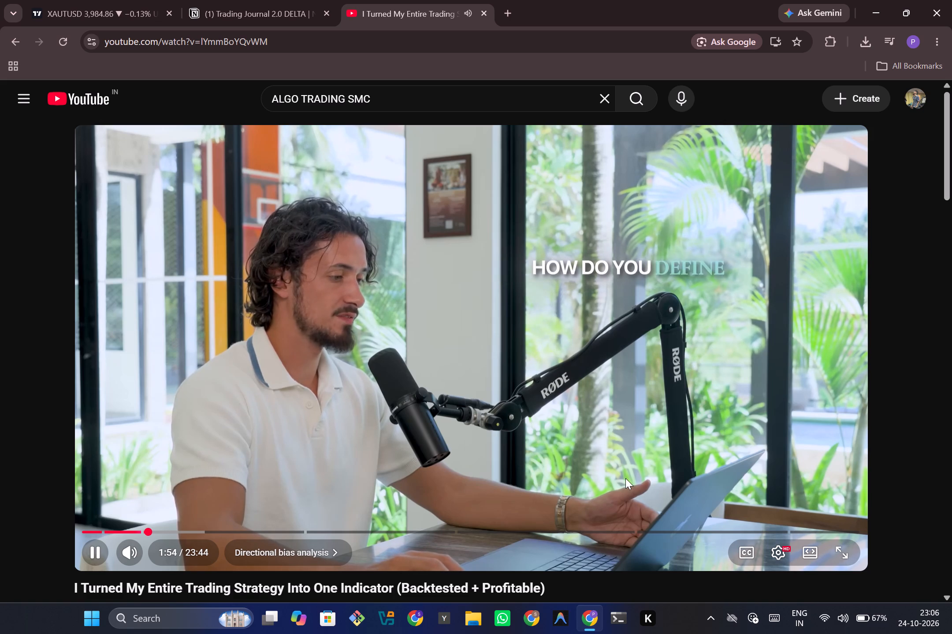
Pause the video and save it to the private Trading playlist.
click(662, 448)
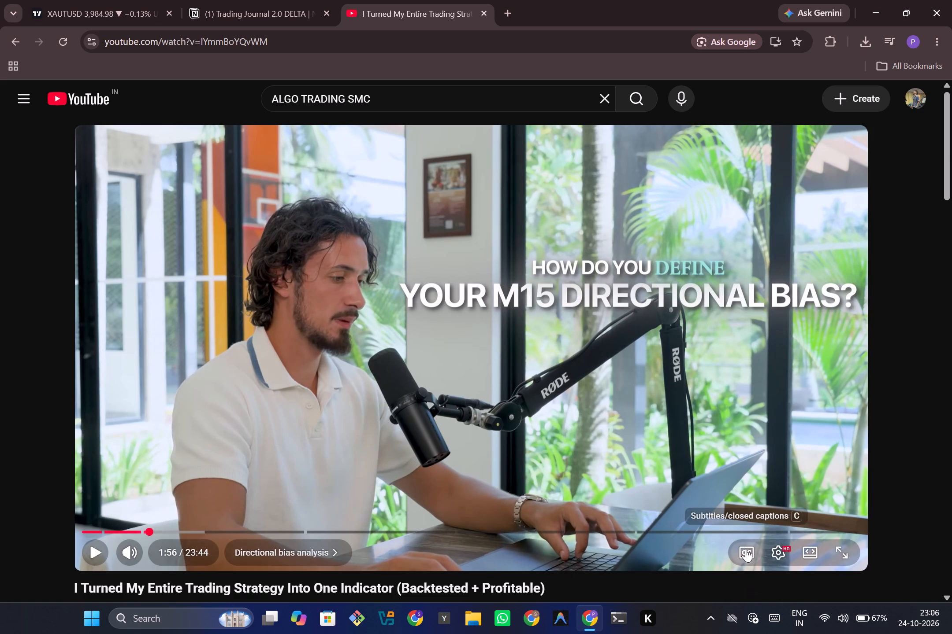
right_click(673, 445)
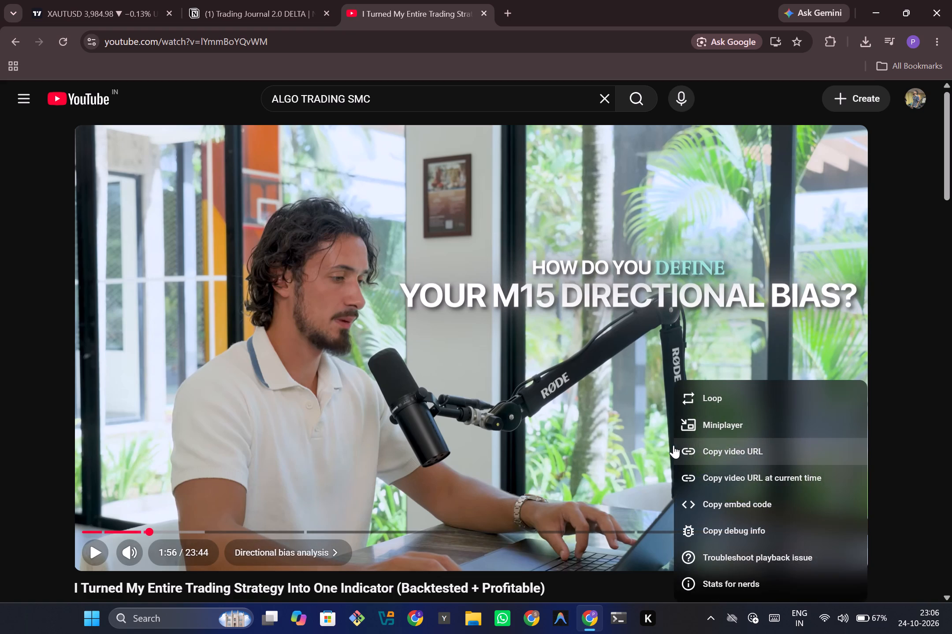
click(651, 557)
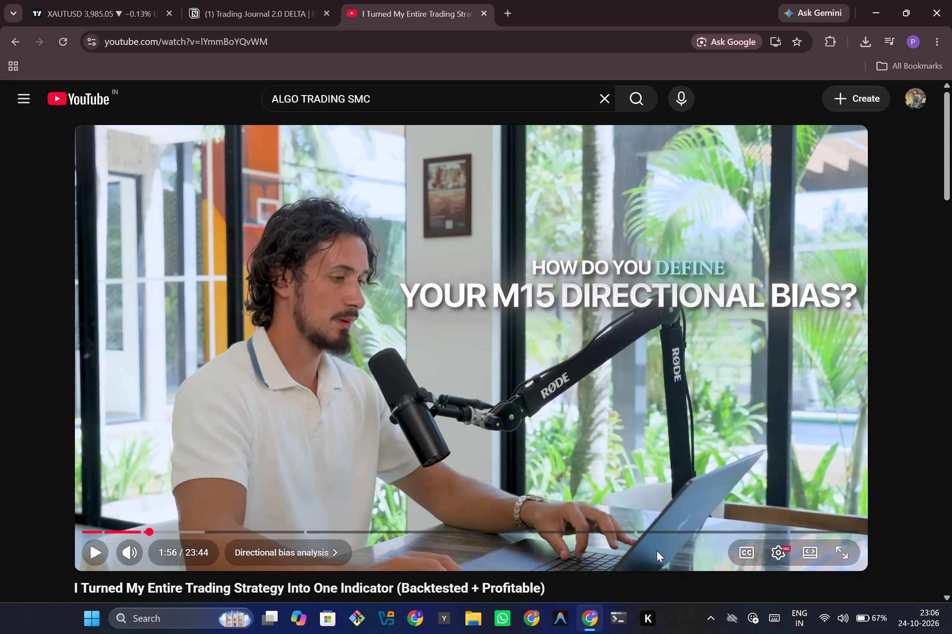
drag(948, 170, 948, 222)
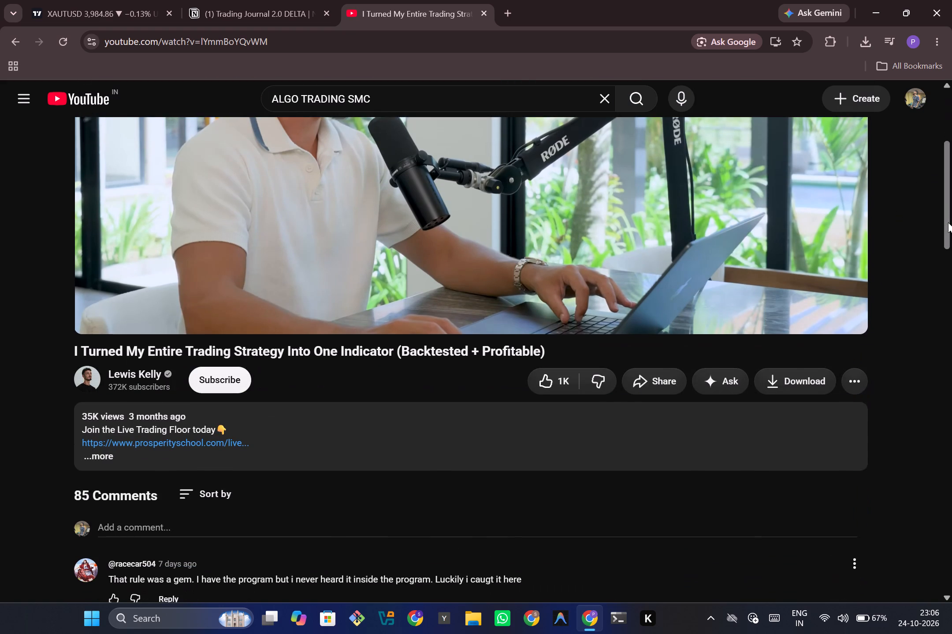
click(852, 369)
click(865, 410)
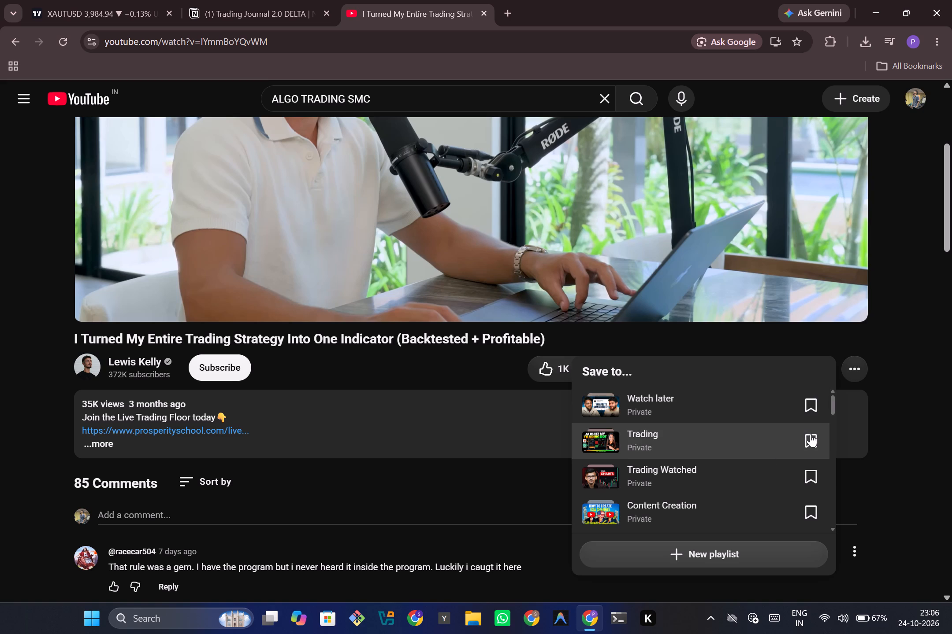
click(811, 436)
Switch to Trading Journal 2.0 DELTA in Notion and add a blank row below the 24 OCT trade.
click(249, 0)
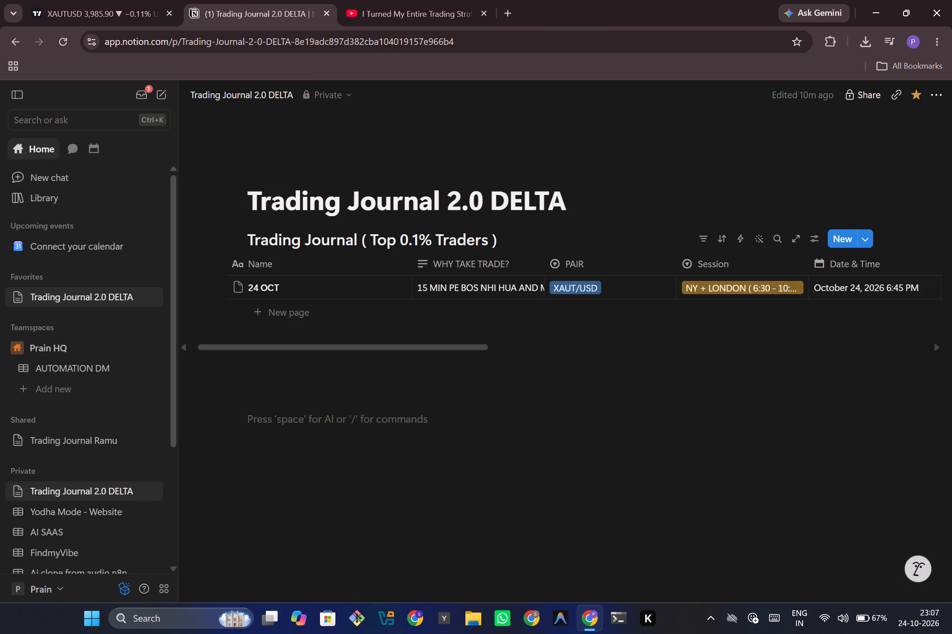
drag(272, 321, 297, 314)
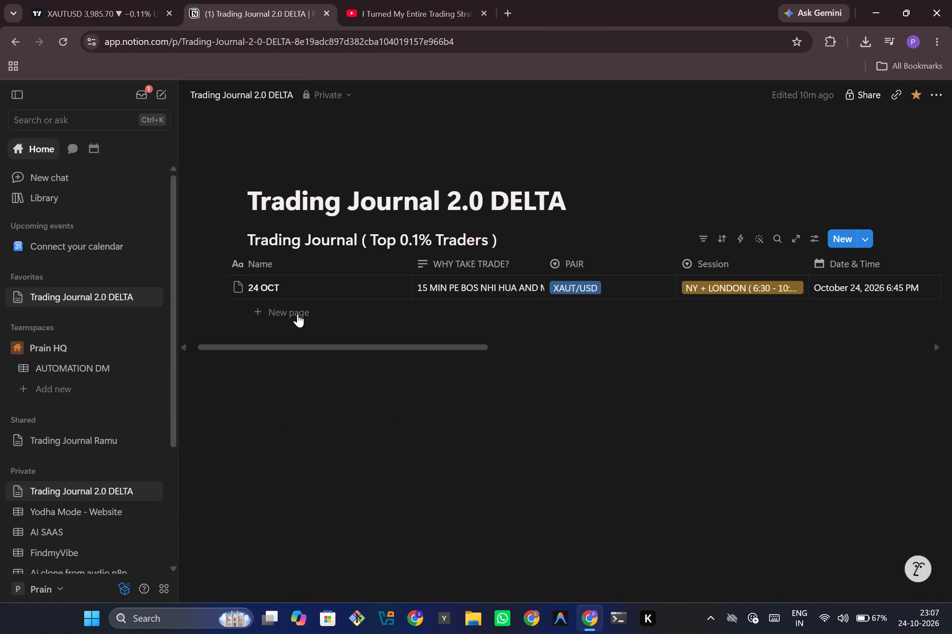
drag(297, 314, 302, 313)
click(302, 313)
click(509, 565)
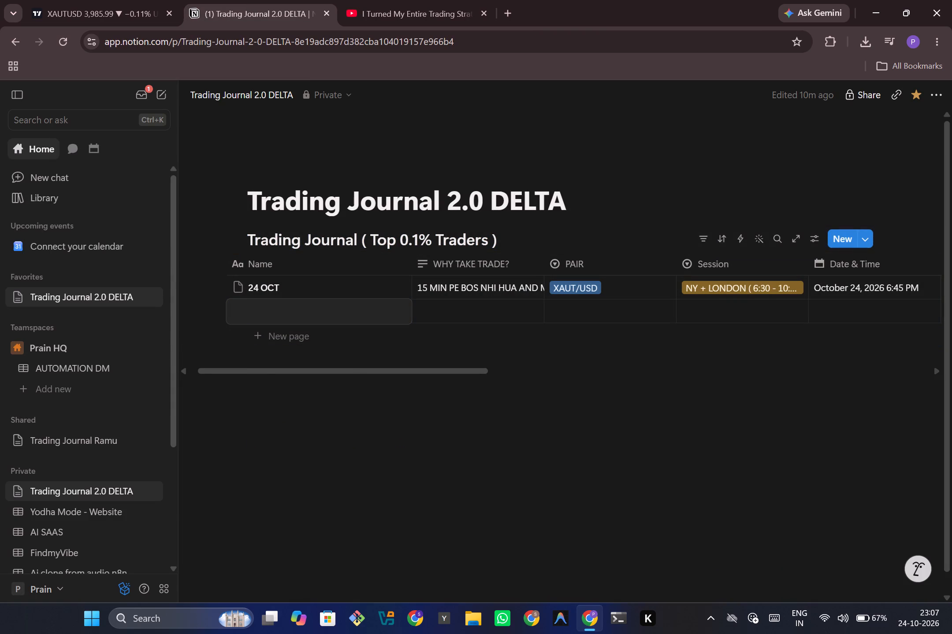
click(568, 509)
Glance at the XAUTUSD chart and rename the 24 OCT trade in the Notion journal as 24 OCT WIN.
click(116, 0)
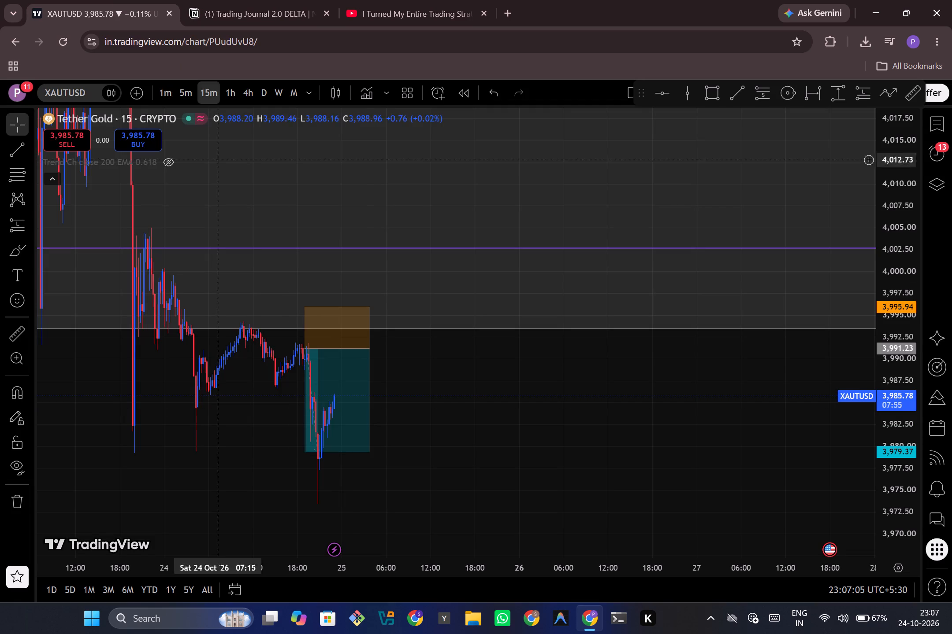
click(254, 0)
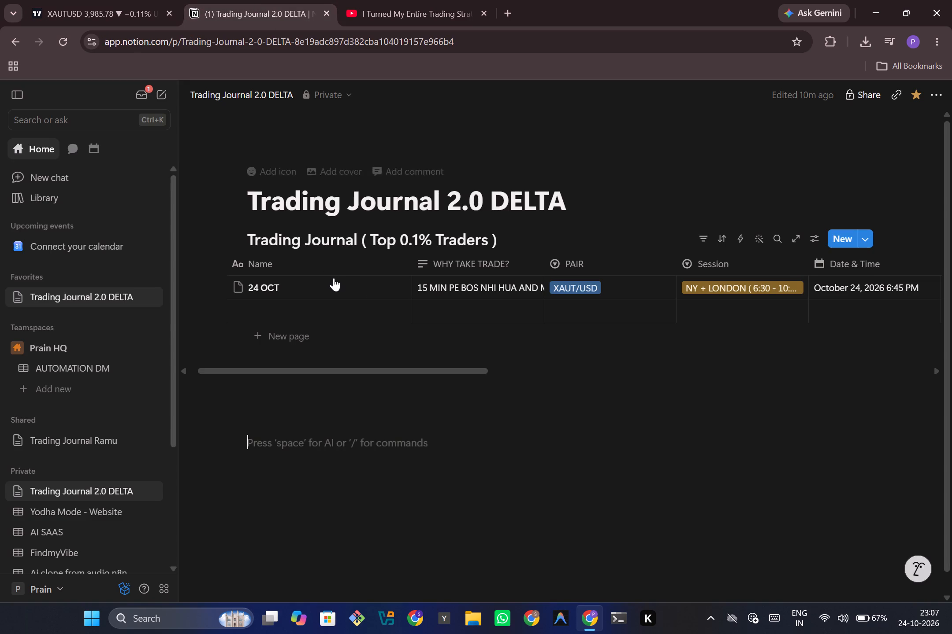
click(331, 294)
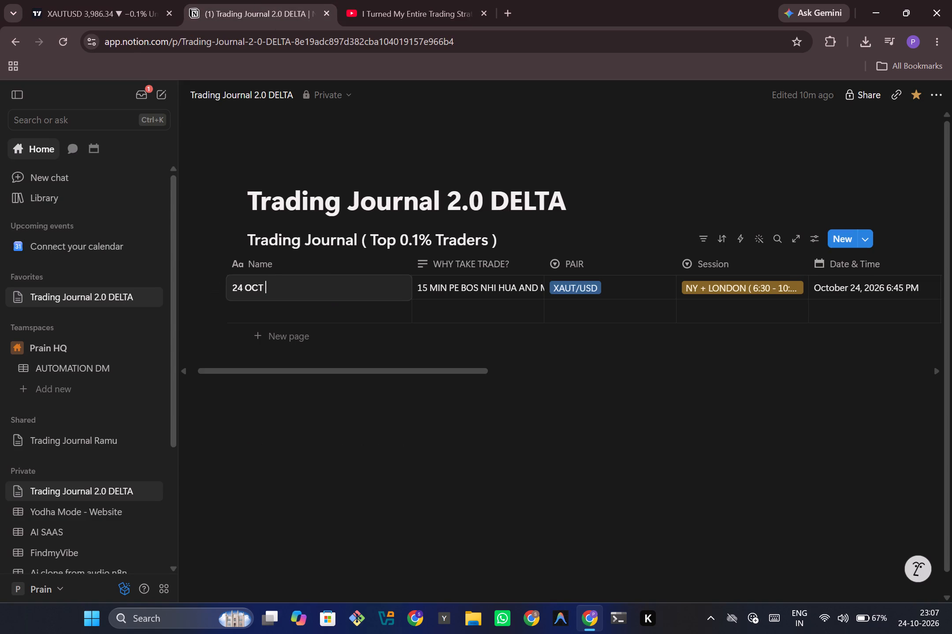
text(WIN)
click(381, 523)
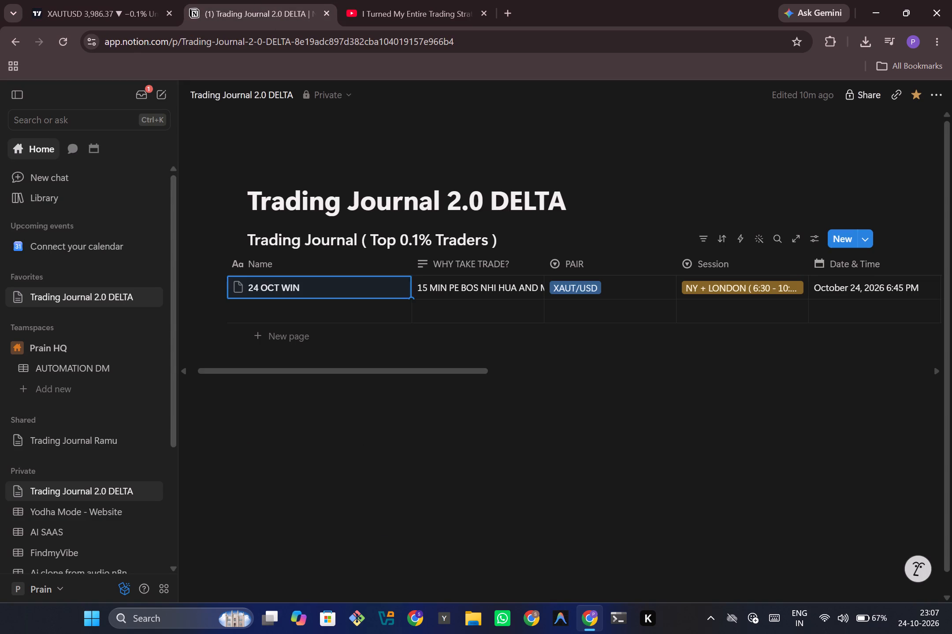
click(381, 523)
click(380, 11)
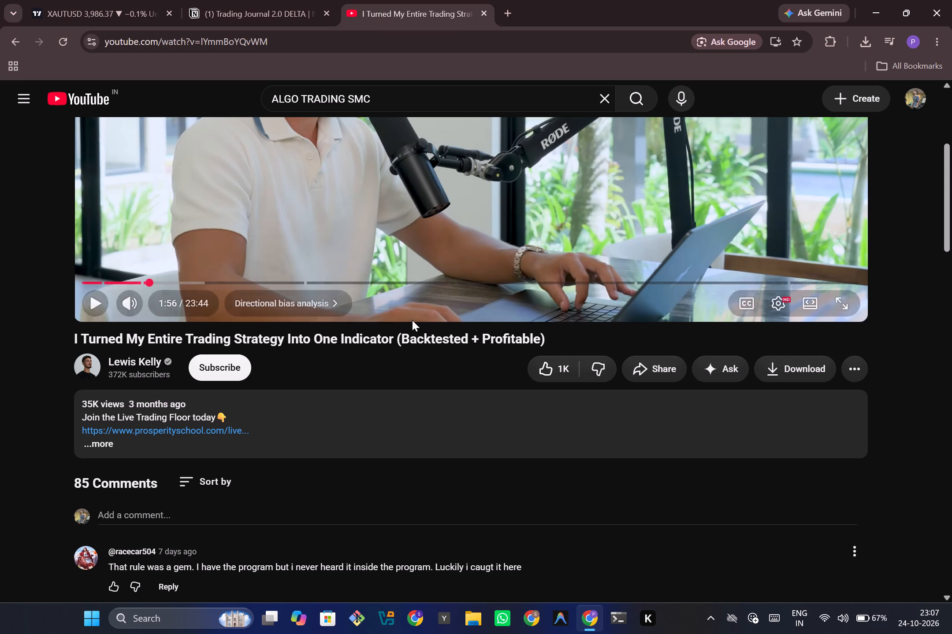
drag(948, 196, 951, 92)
Rename the 24 OCT WIN trade in the Notion journal as 24 OCT 1W.
click(255, 0)
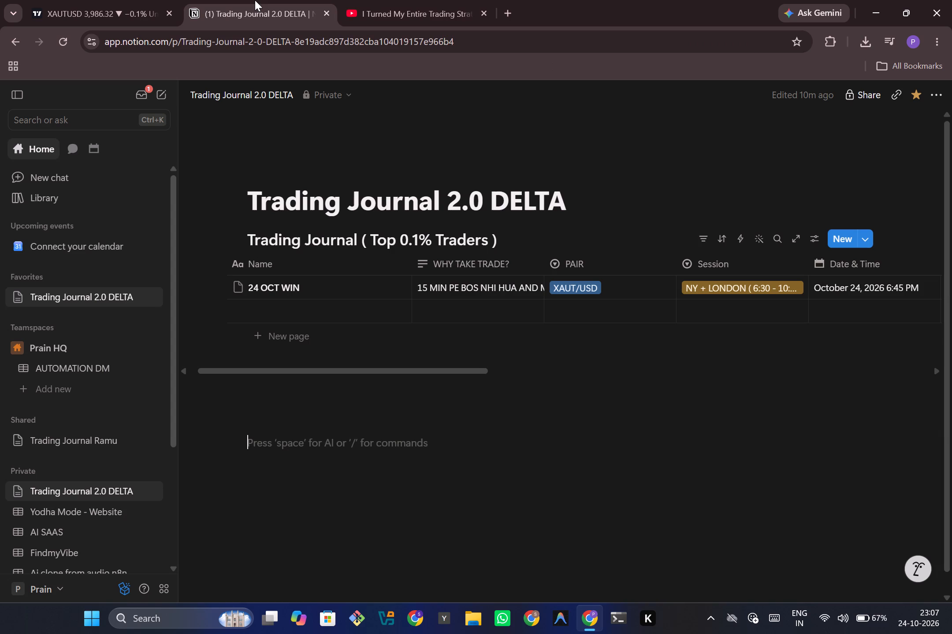
click(312, 285)
key(BackSpace)
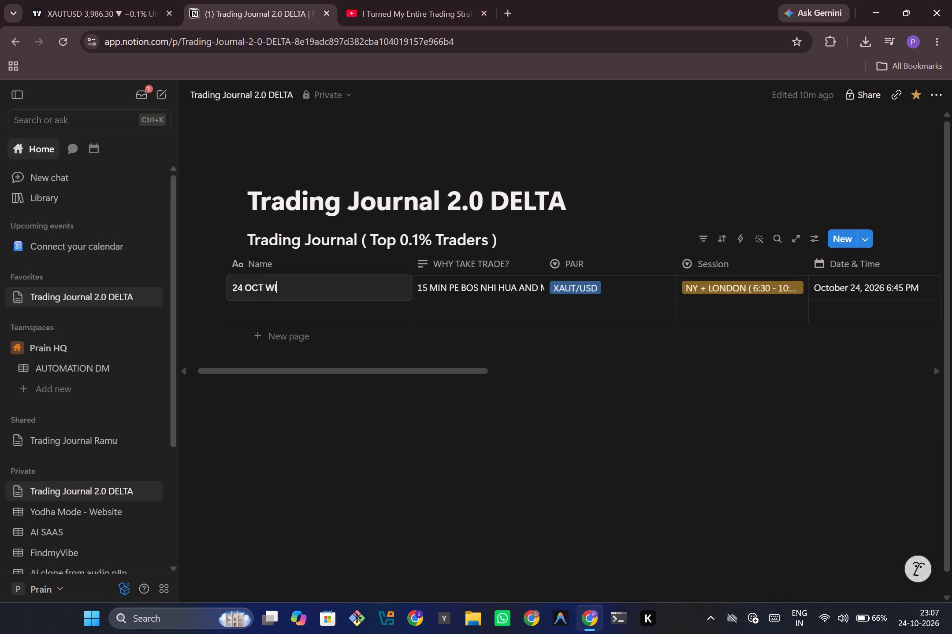
key(BackSpace)
key(BackSpace)
text(1W)
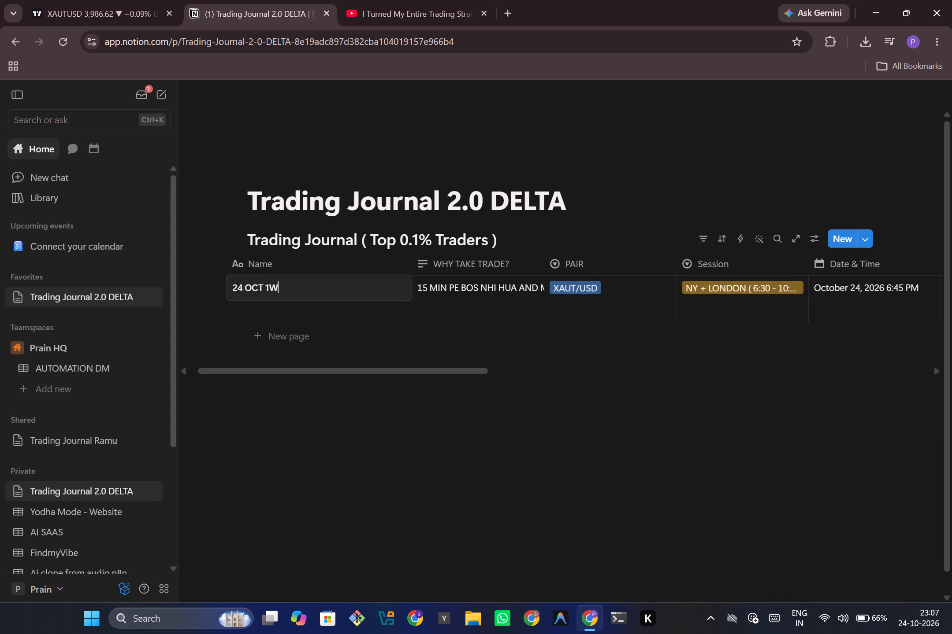
click(426, 556)
click(426, 556)
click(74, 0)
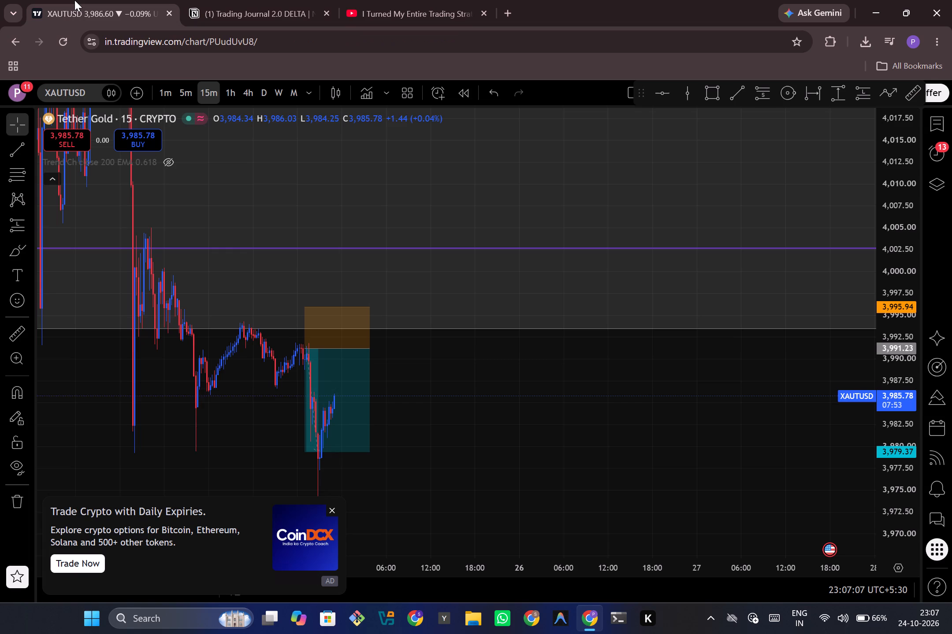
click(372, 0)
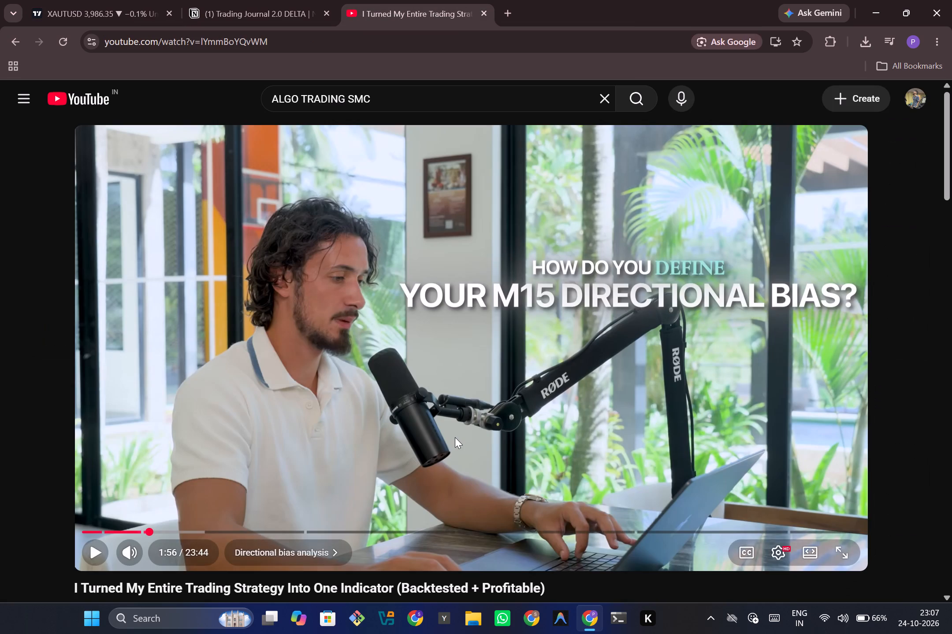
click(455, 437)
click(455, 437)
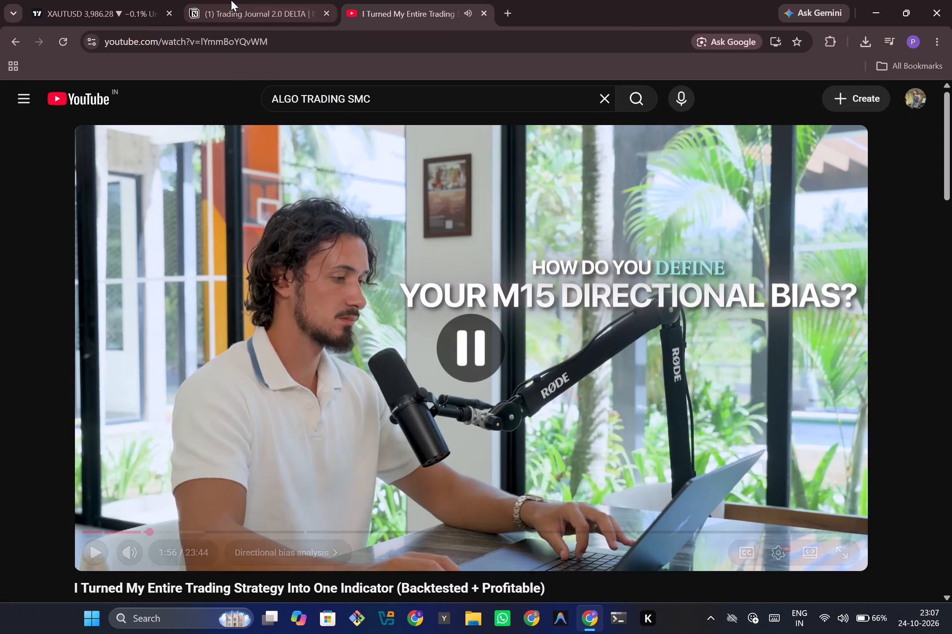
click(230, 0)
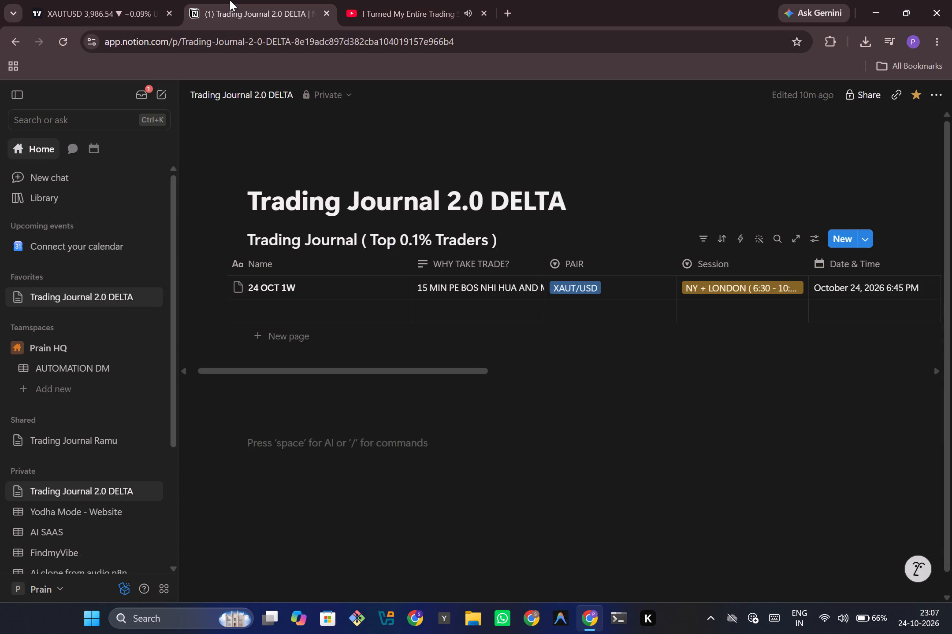
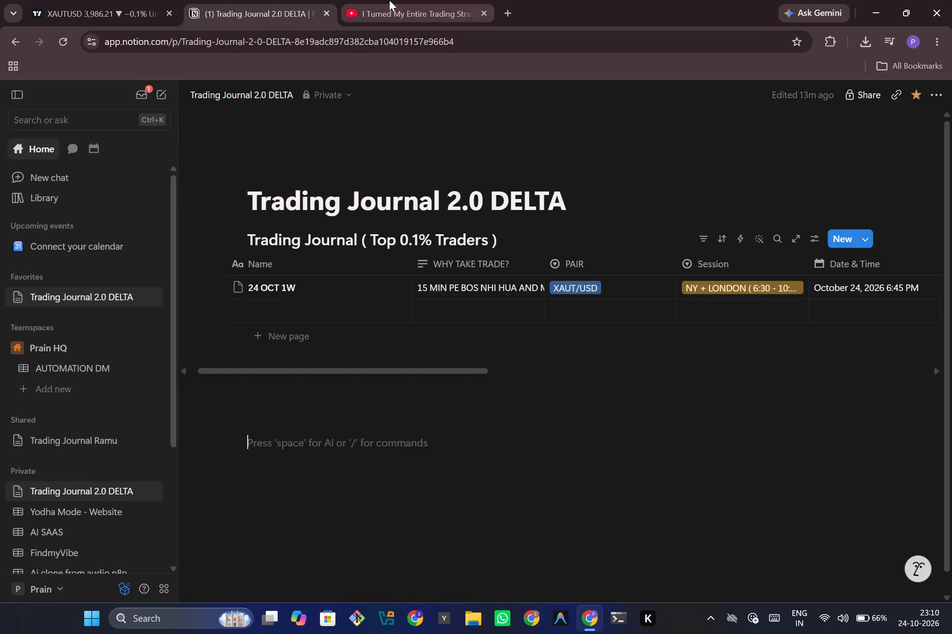
Watch the strategy video's directional bias analysis section, dismissing the advertisement on the XAUTUSD chart while it plays, and pause it.
click(389, 0)
key(space)
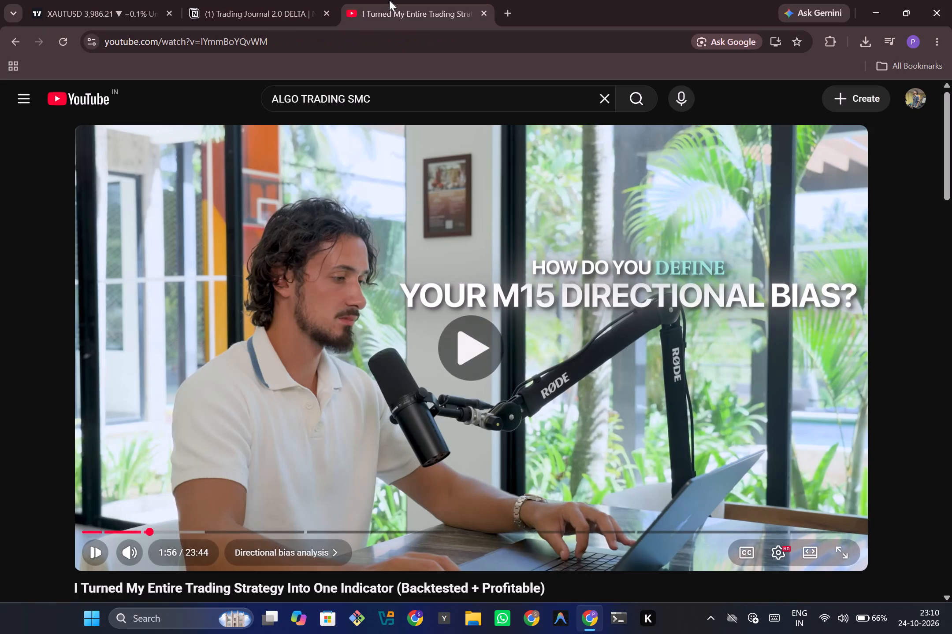
click(86, 0)
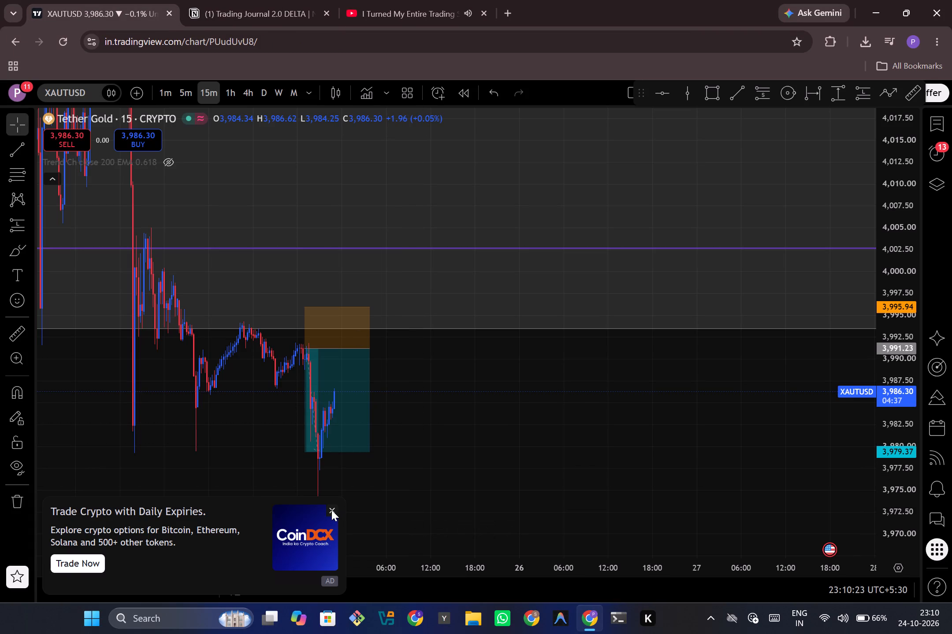
click(331, 510)
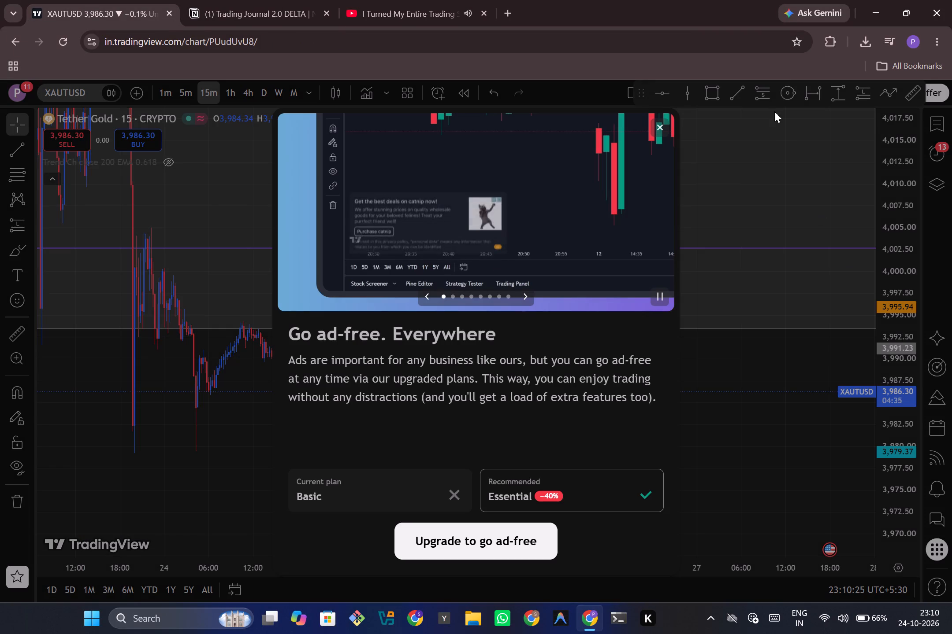
click(657, 126)
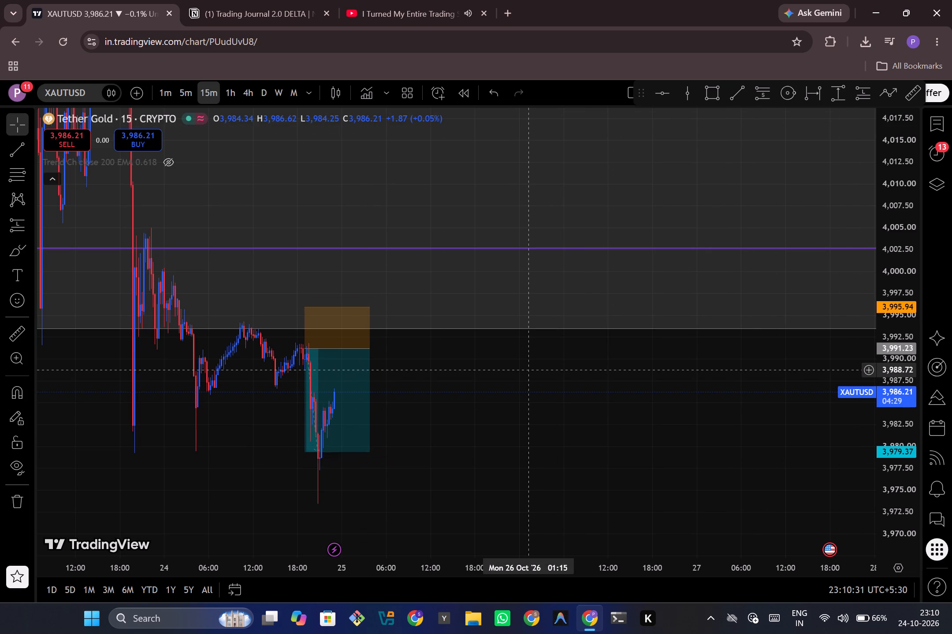
click(398, 0)
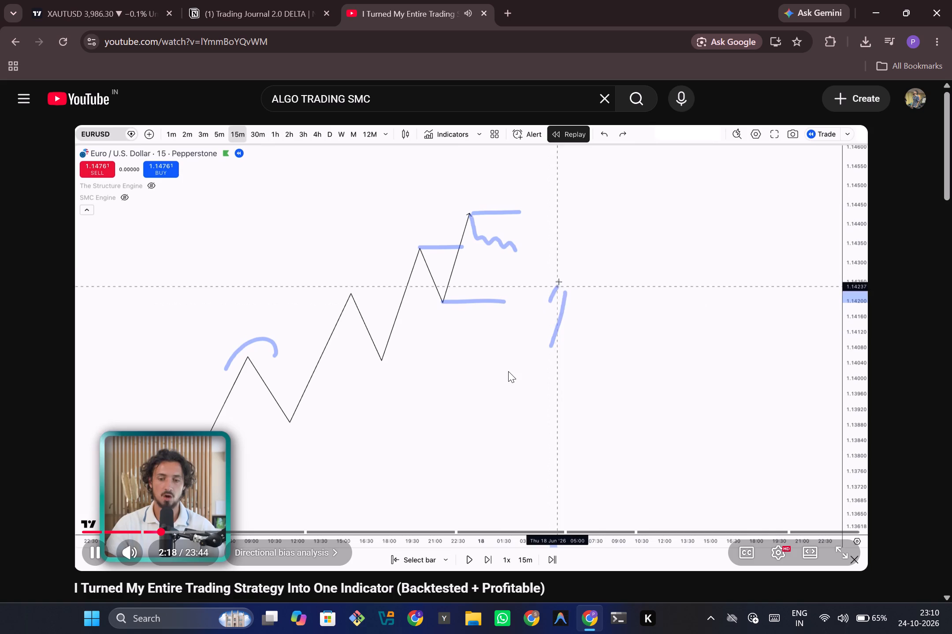
click(565, 354)
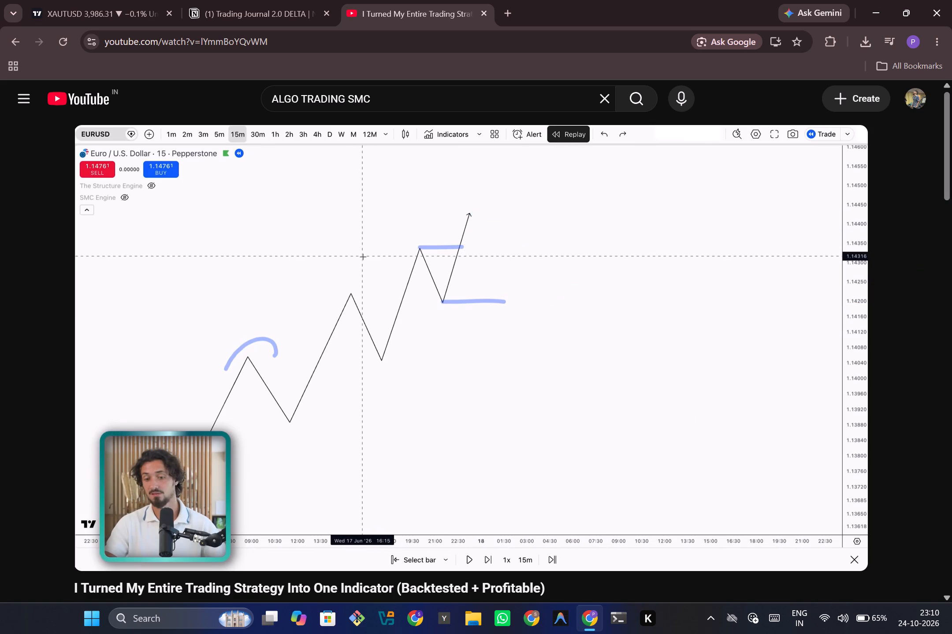
Expand the strategy video's description to examine its text and links, and return to the player.
drag(951, 189, 951, 233)
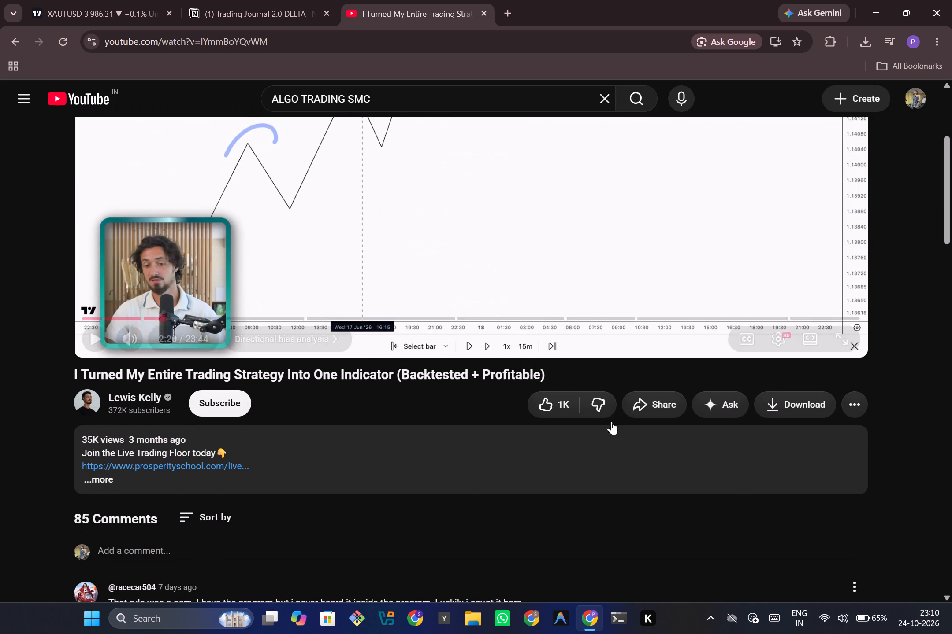
click(434, 472)
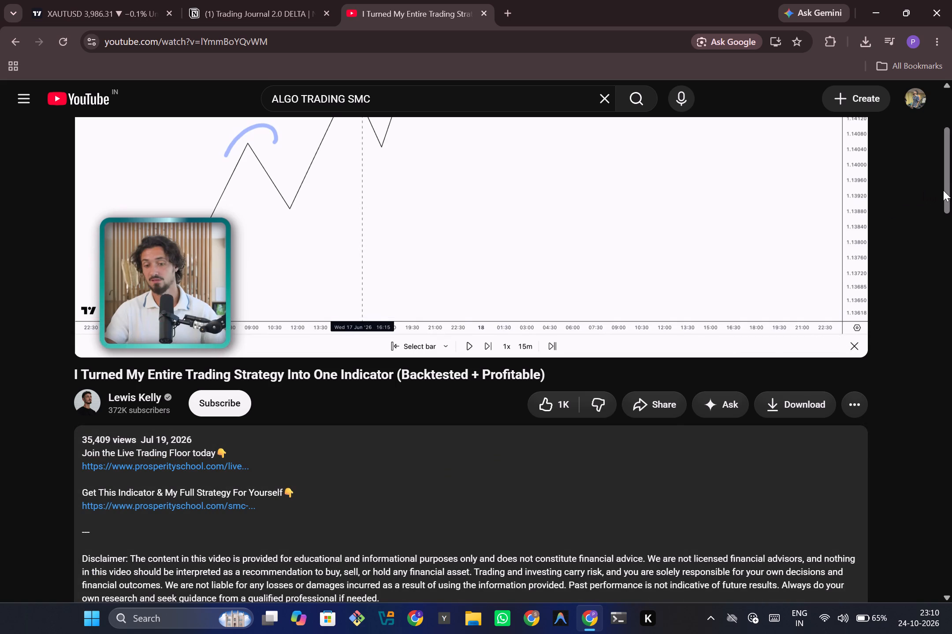
drag(943, 190, 944, 181)
drag(946, 181, 950, 154)
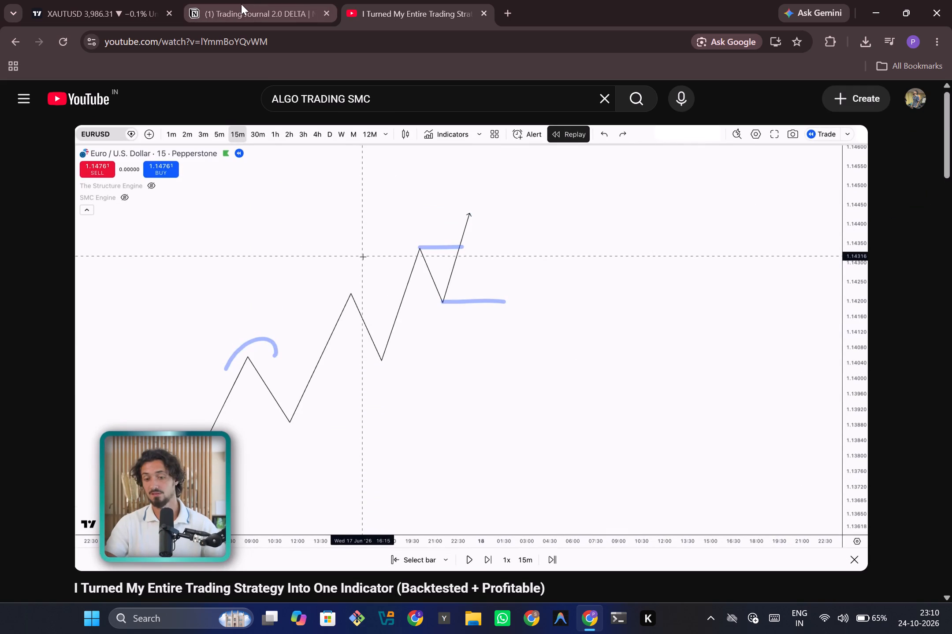
On the XAUTUSD chart, move the short position to span 24 Oct 23:45 to 25 Oct 09:00, with entry about 3,990.91 and target about 3,971.05.
click(241, 4)
click(53, 0)
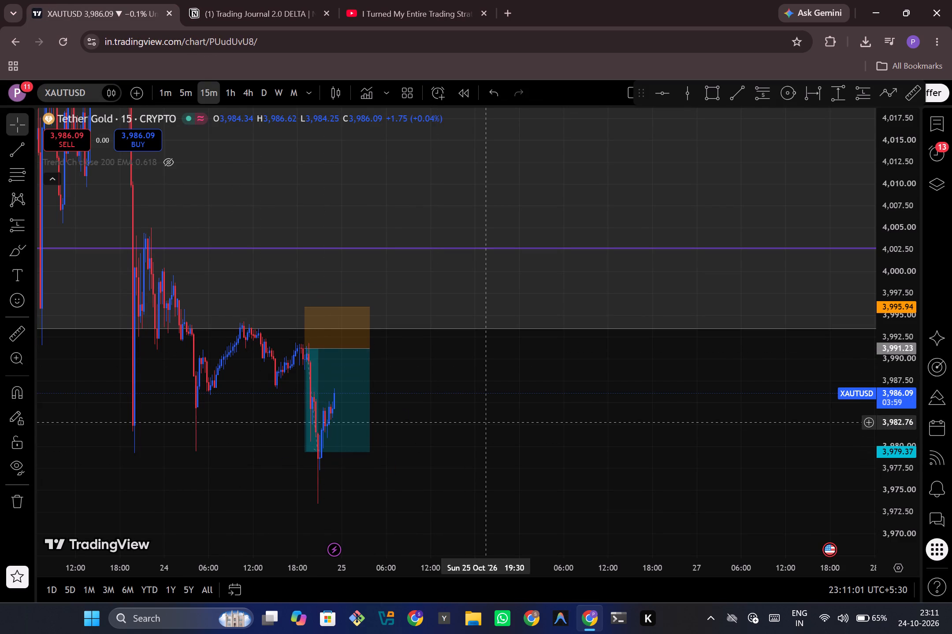
drag(245, 539, 395, 534)
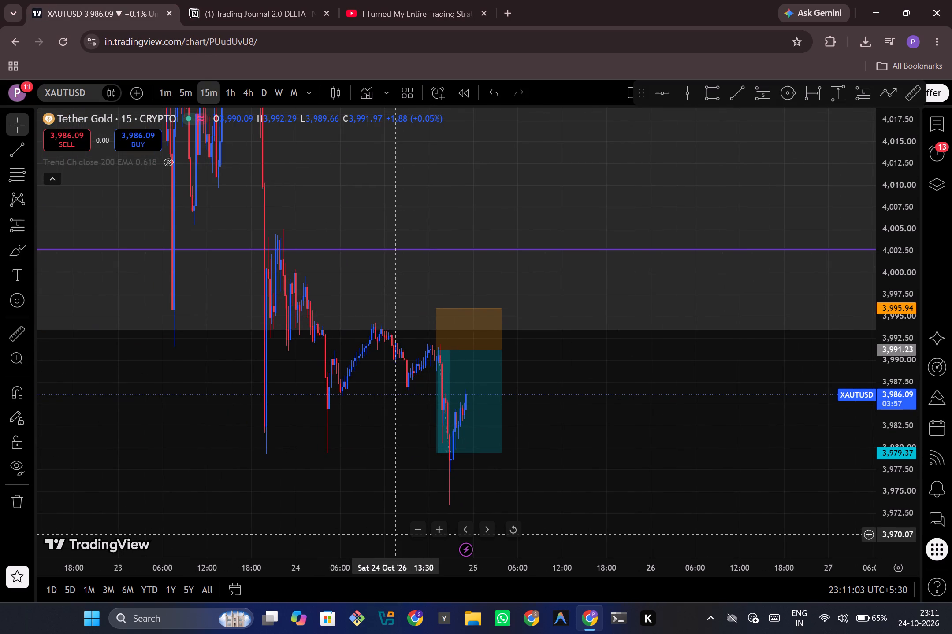
drag(372, 493, 410, 551)
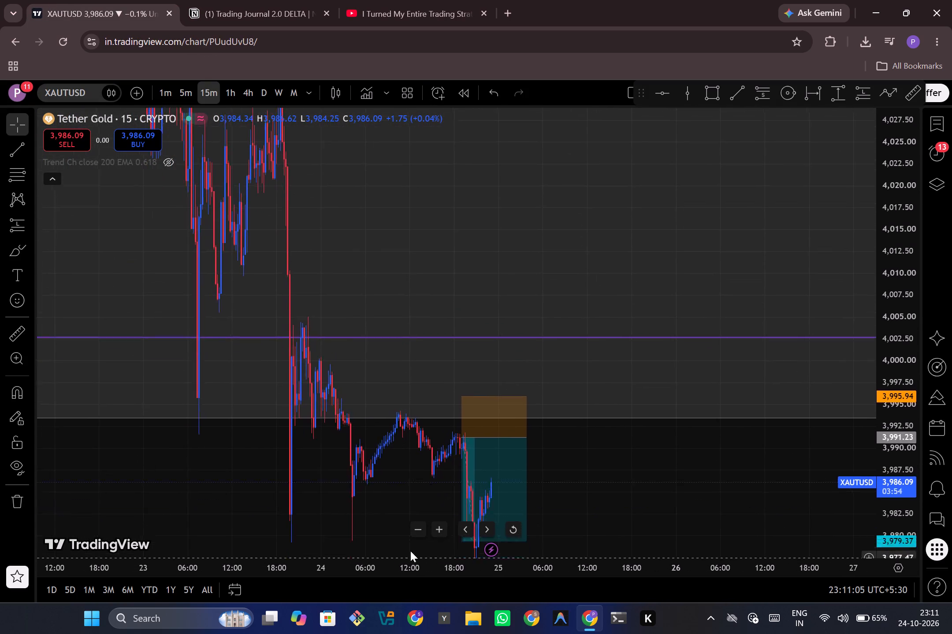
drag(410, 551, 417, 501)
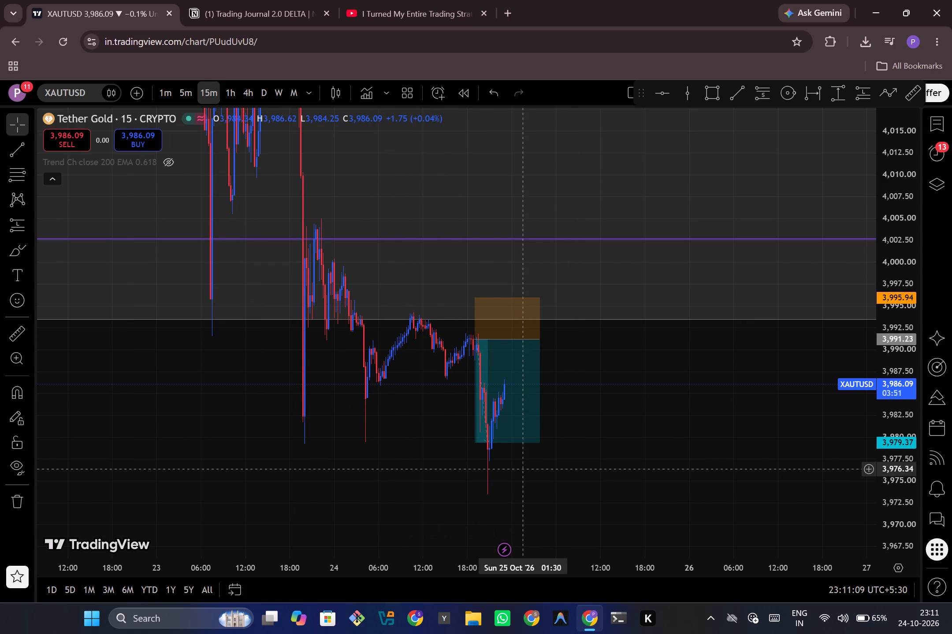
click(541, 441)
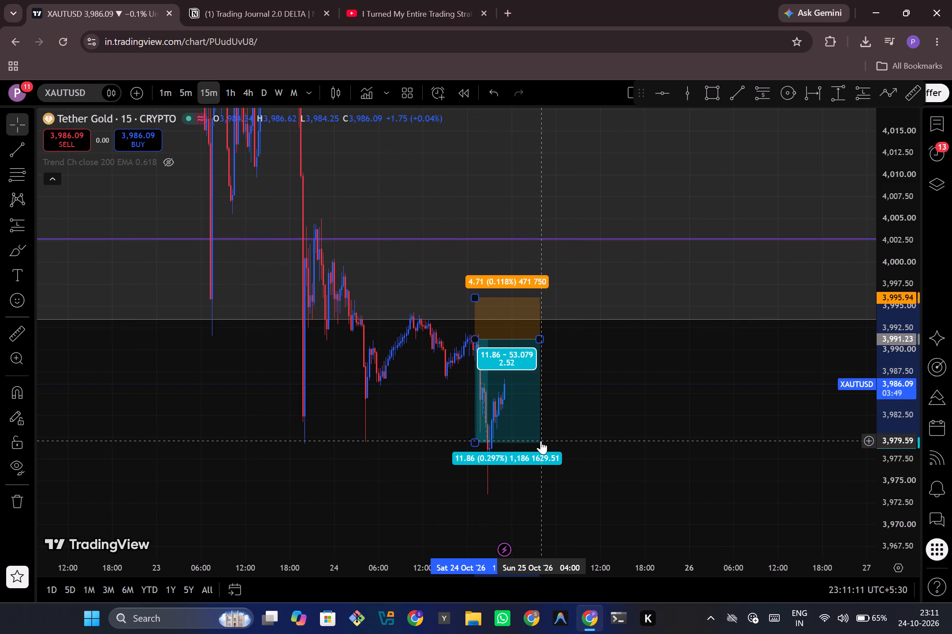
click(611, 521)
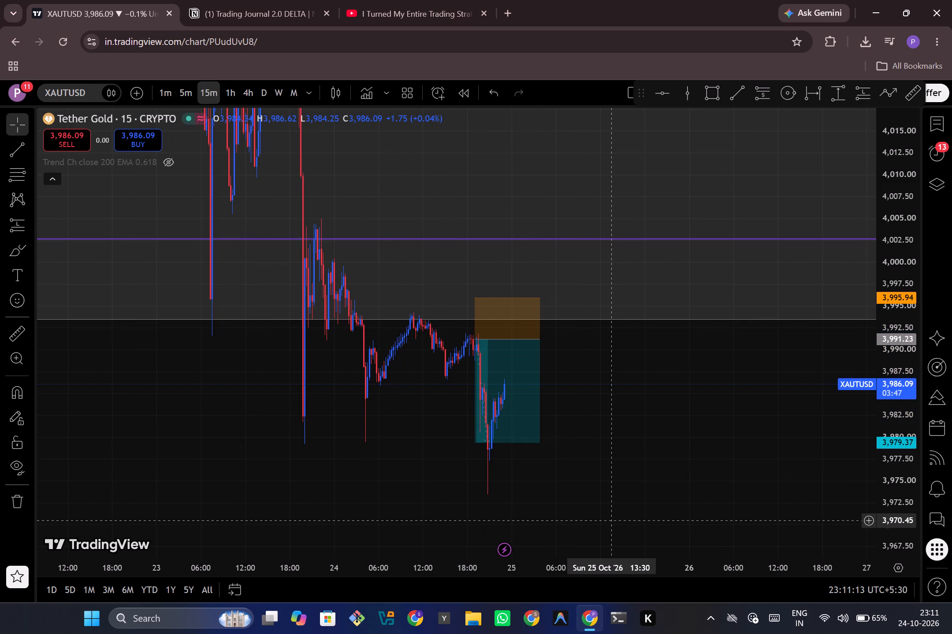
click(594, 444)
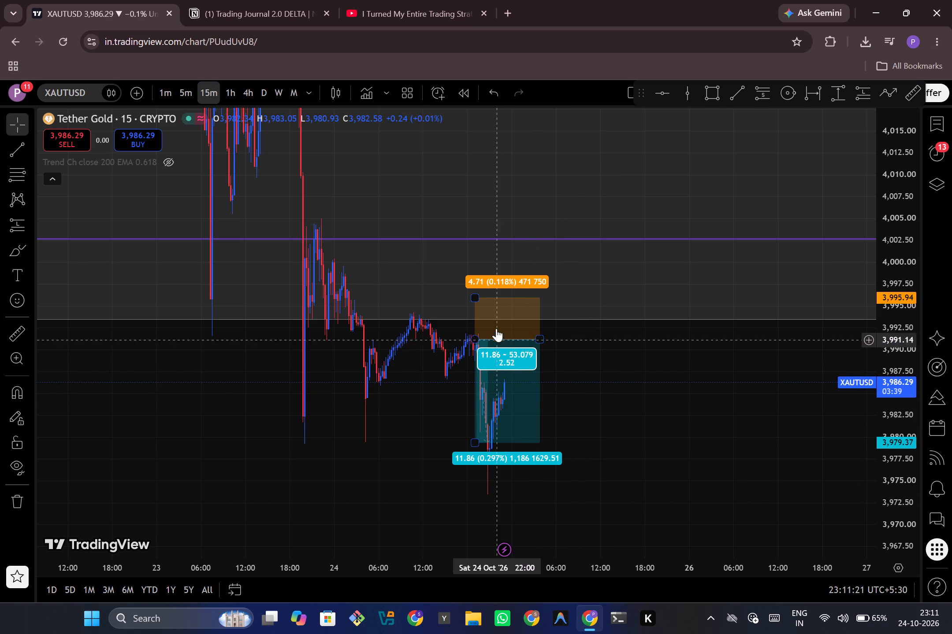
drag(540, 340, 577, 339)
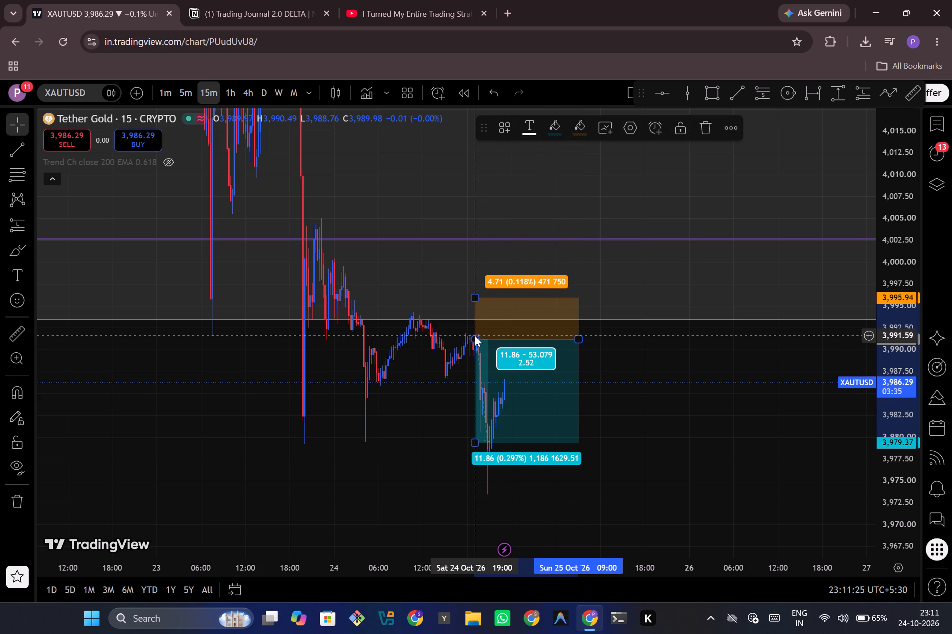
drag(475, 335, 509, 342)
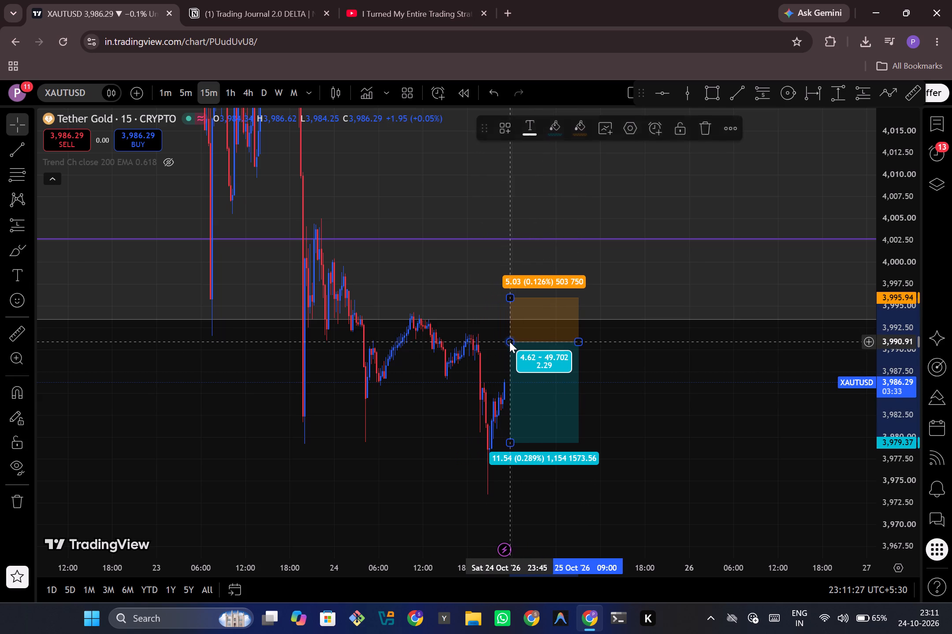
drag(511, 445, 512, 458)
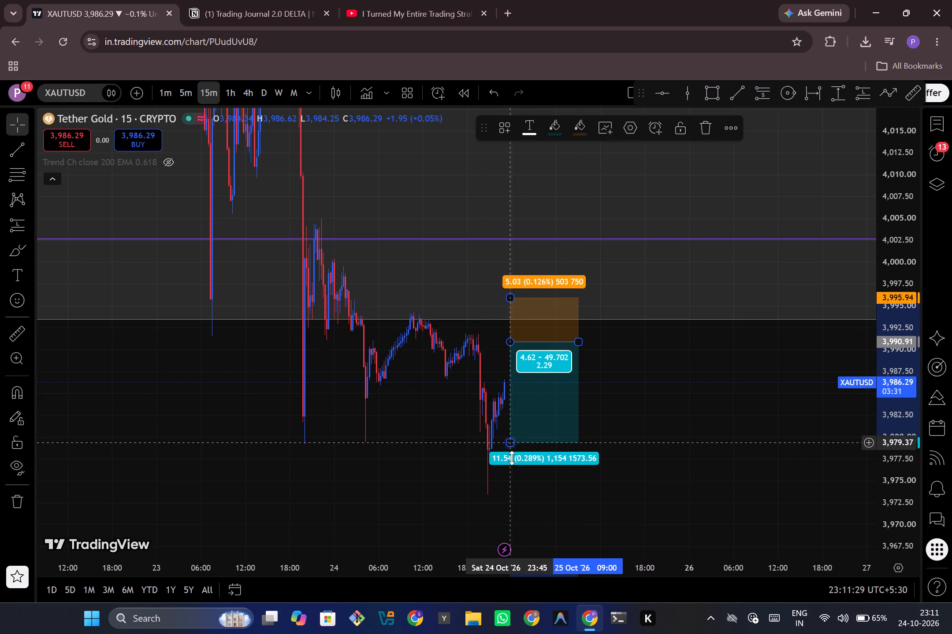
drag(512, 458, 523, 516)
click(792, 393)
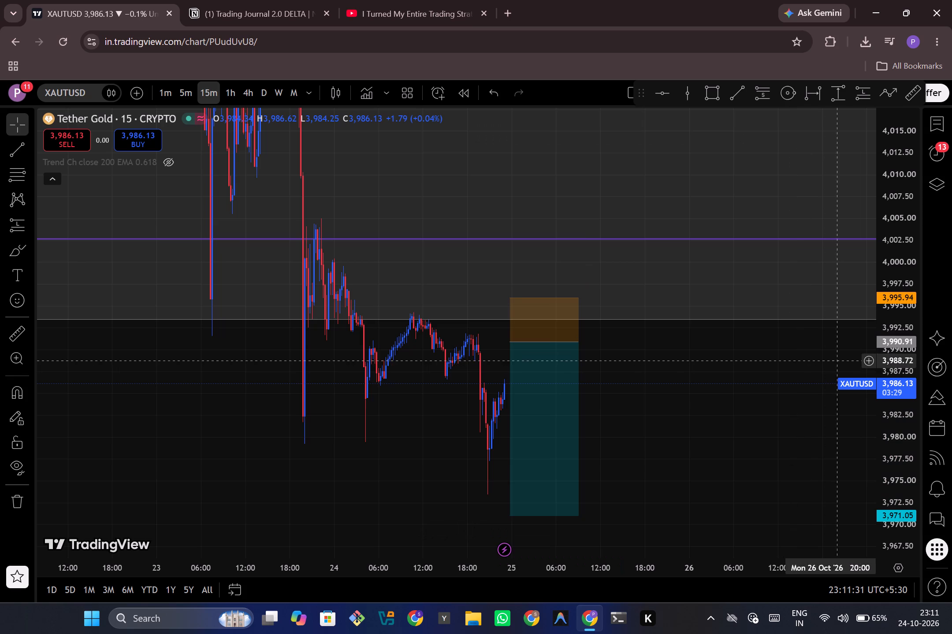
Adjust the short position to start at 25 Oct 00:30, with entry about 3,988.61 and stop about 3,993.03.
drag(904, 303, 935, 174)
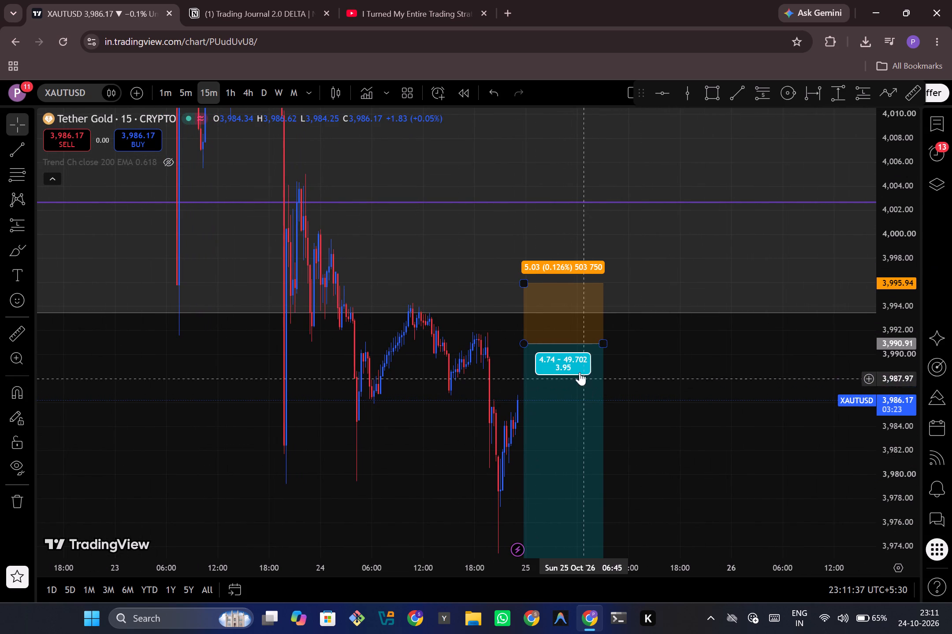
drag(524, 340, 526, 347)
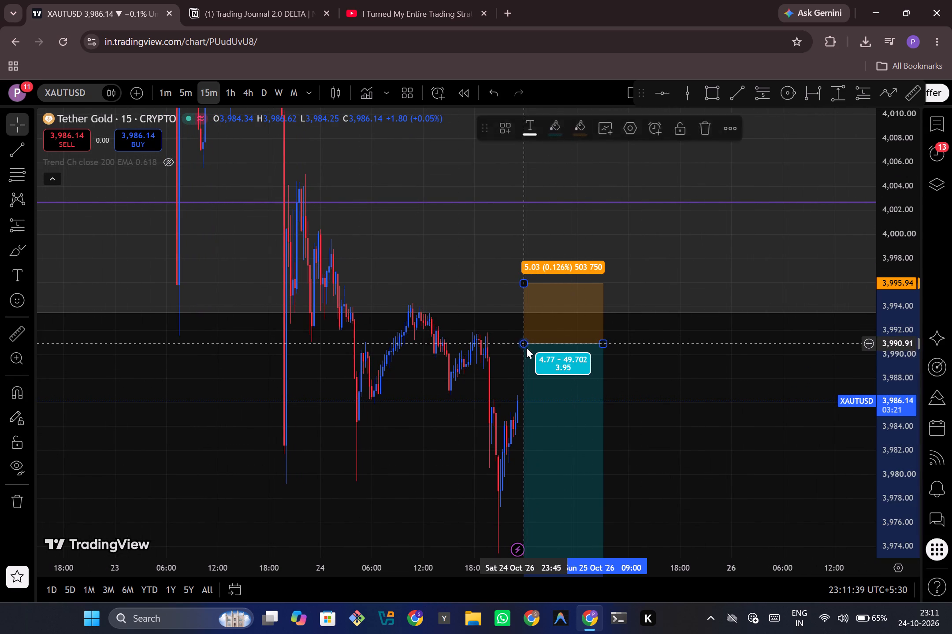
drag(526, 347, 530, 368)
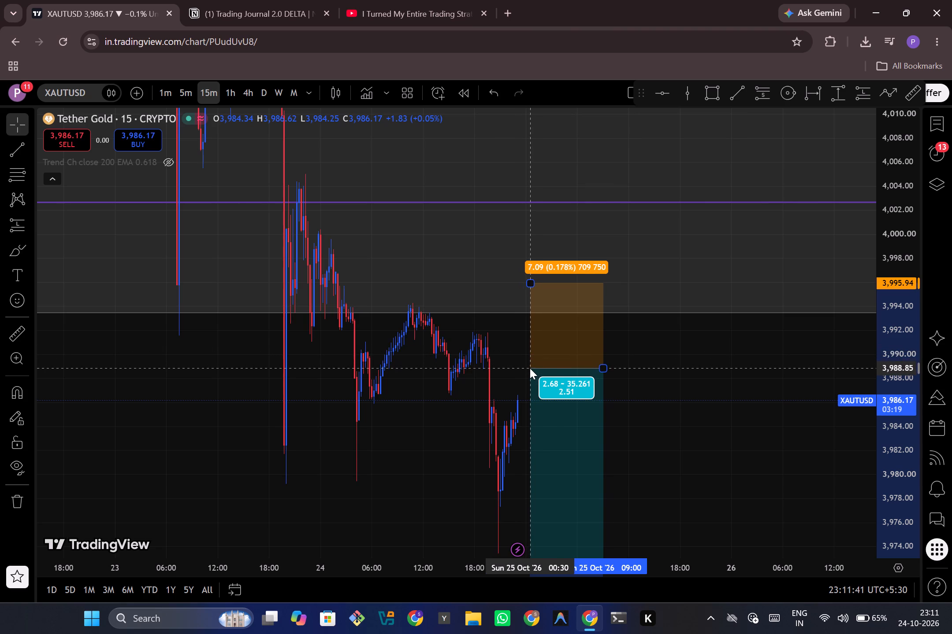
drag(530, 283, 528, 317)
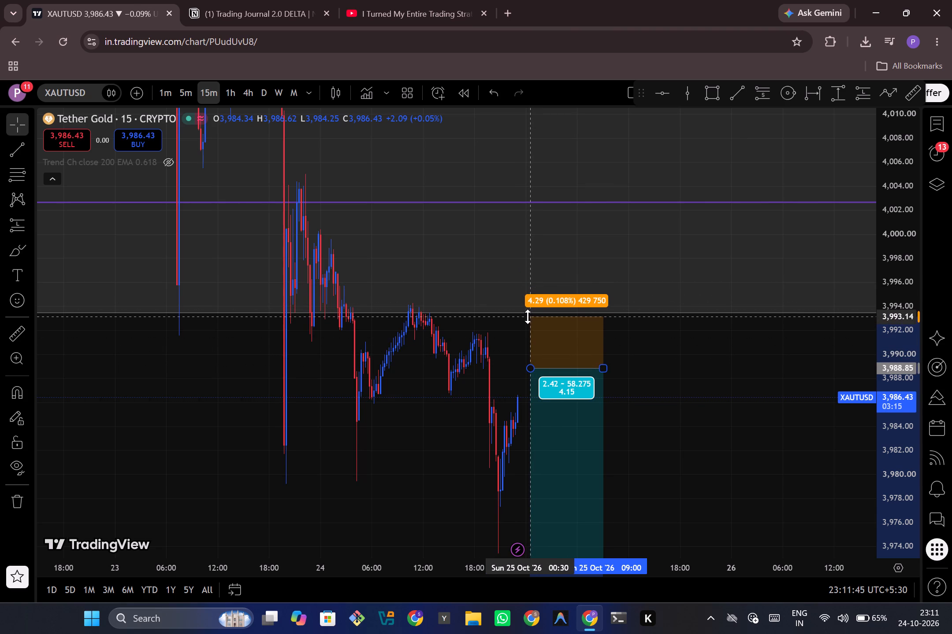
drag(528, 317, 528, 318)
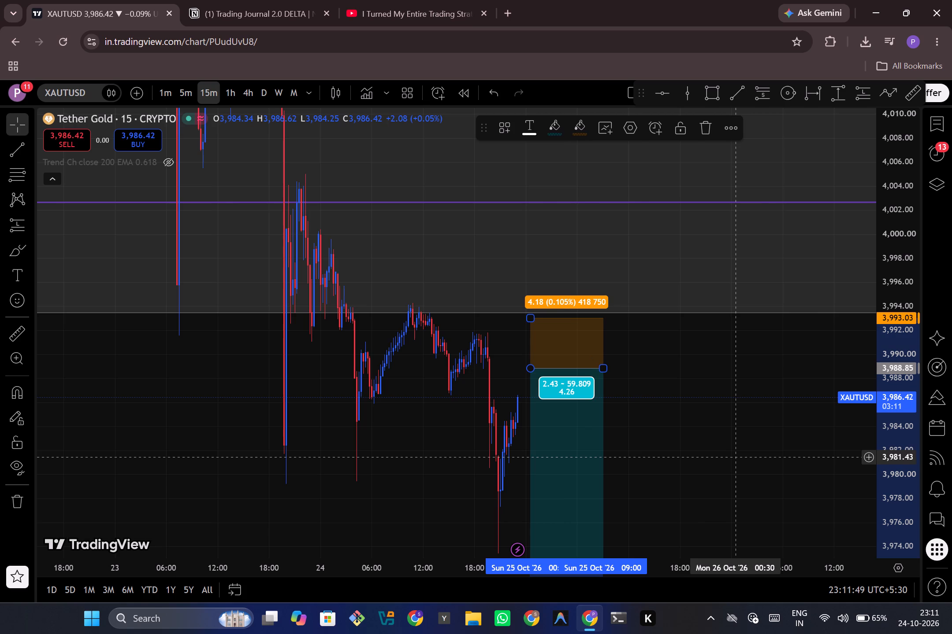
click(778, 411)
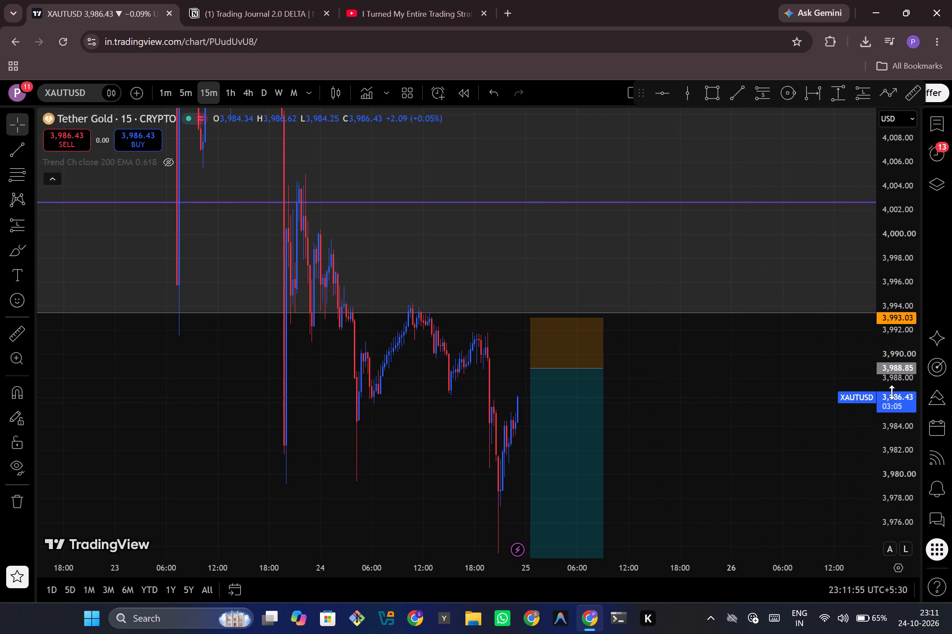
drag(892, 392, 899, 439)
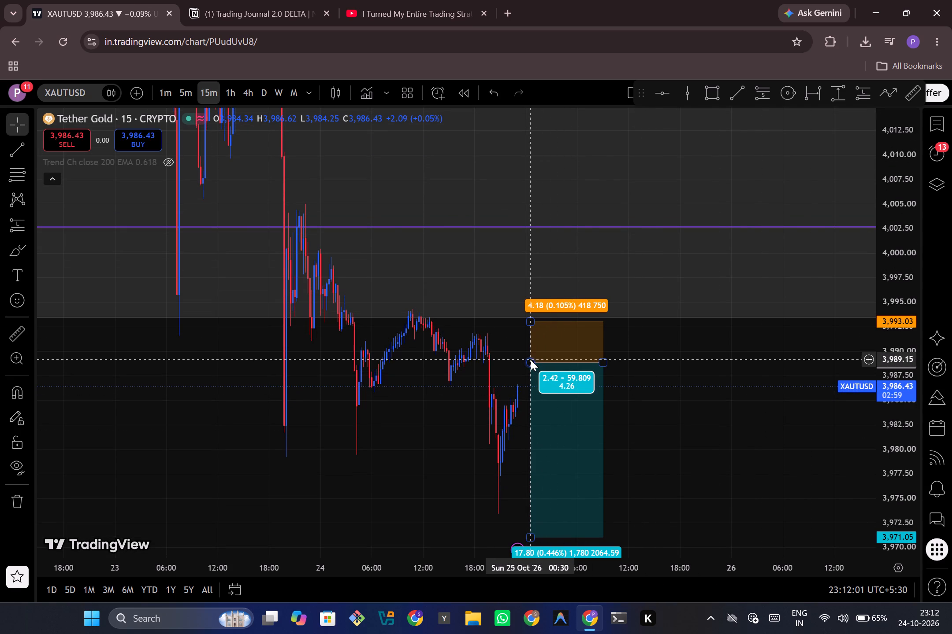
drag(531, 360, 531, 362)
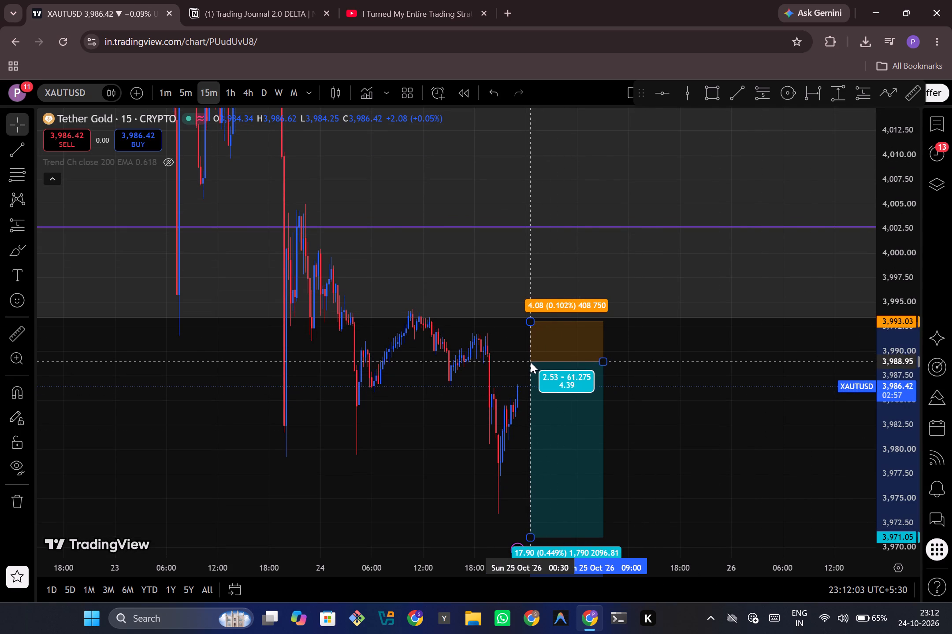
drag(531, 362, 531, 365)
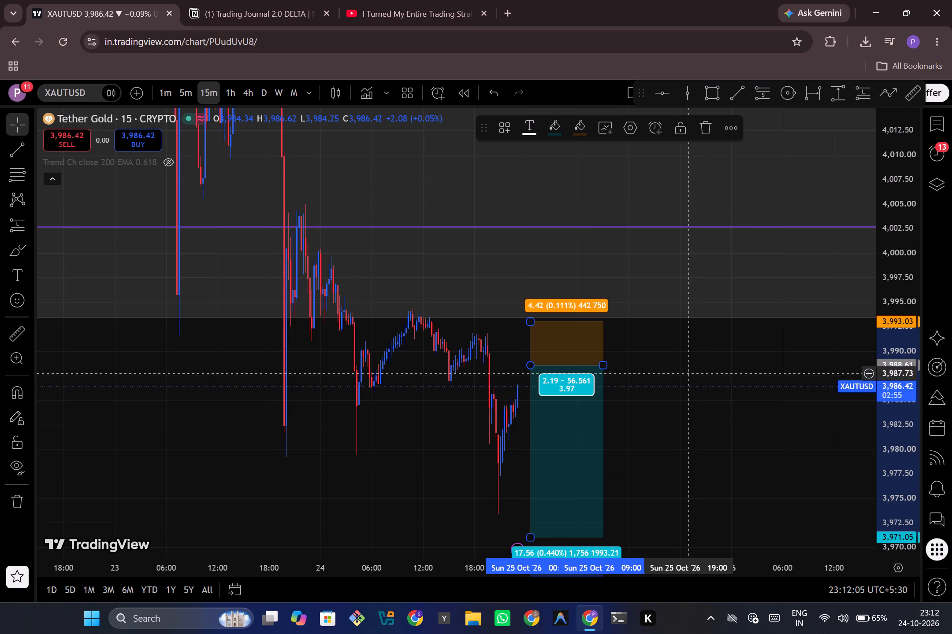
click(688, 373)
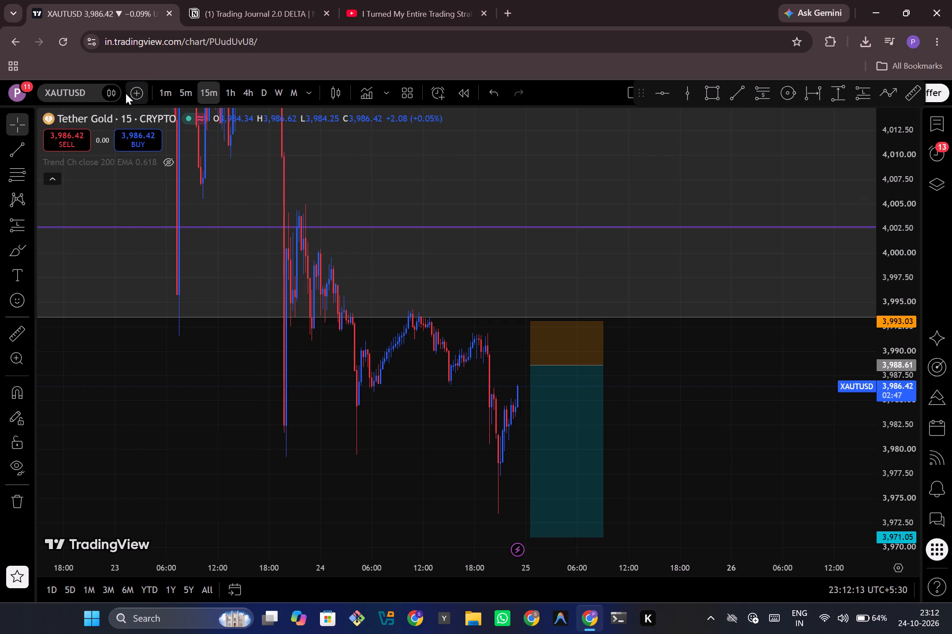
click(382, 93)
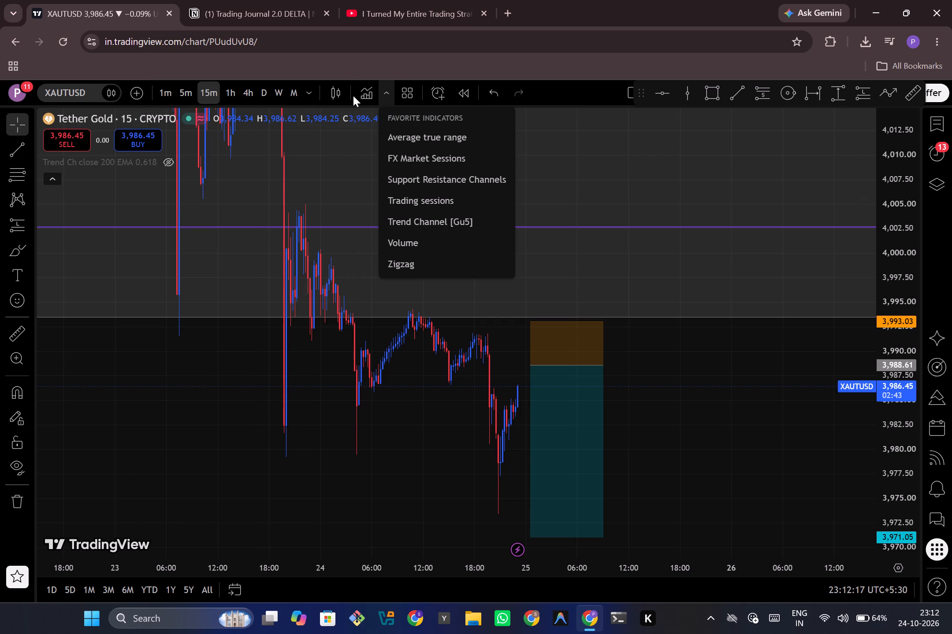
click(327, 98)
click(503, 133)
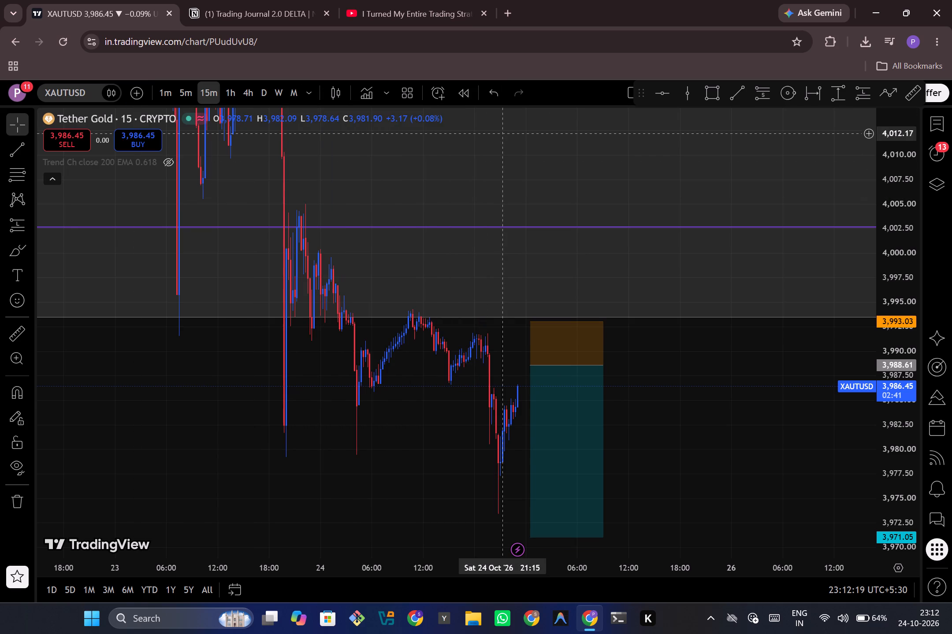